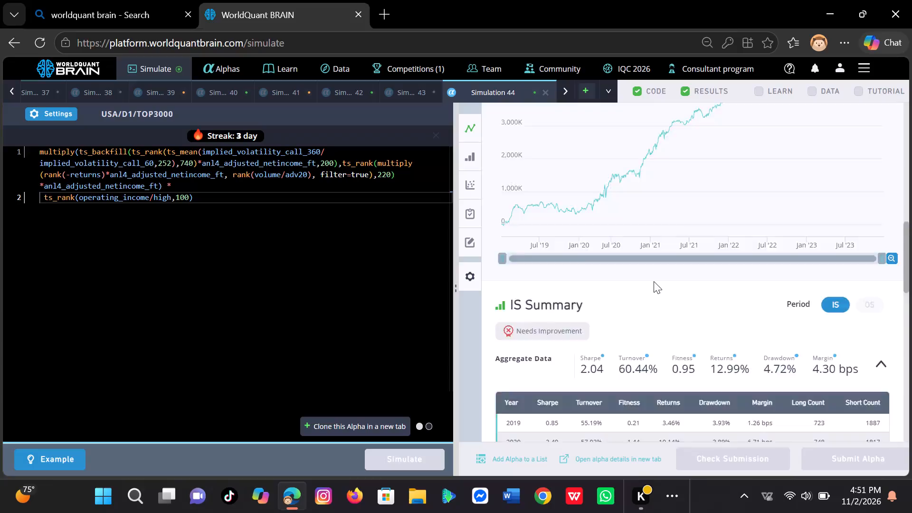
# Run the self-correlation check on the Simulation 44 alpha.
pyautogui.scroll(-1, 654, 281)
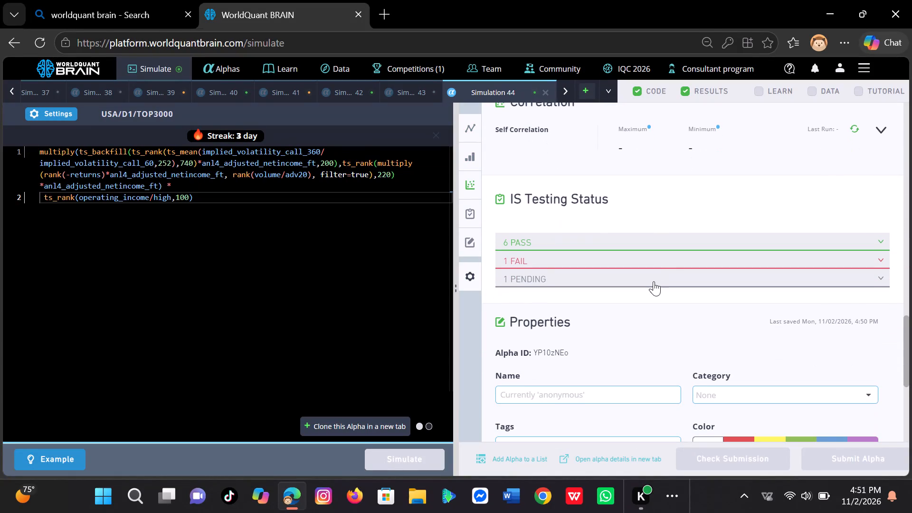
pyautogui.scroll(-3, 654, 281)
pyautogui.scroll(1, 654, 281)
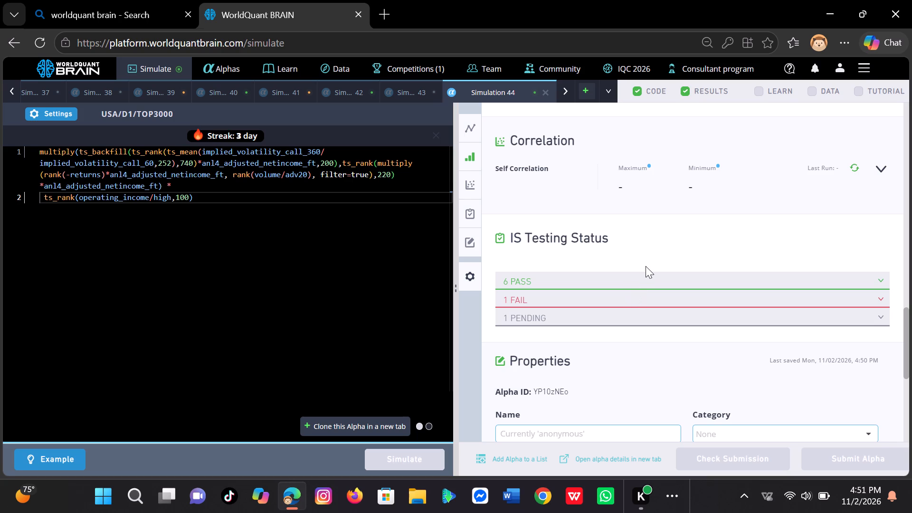
pyautogui.click(858, 165)
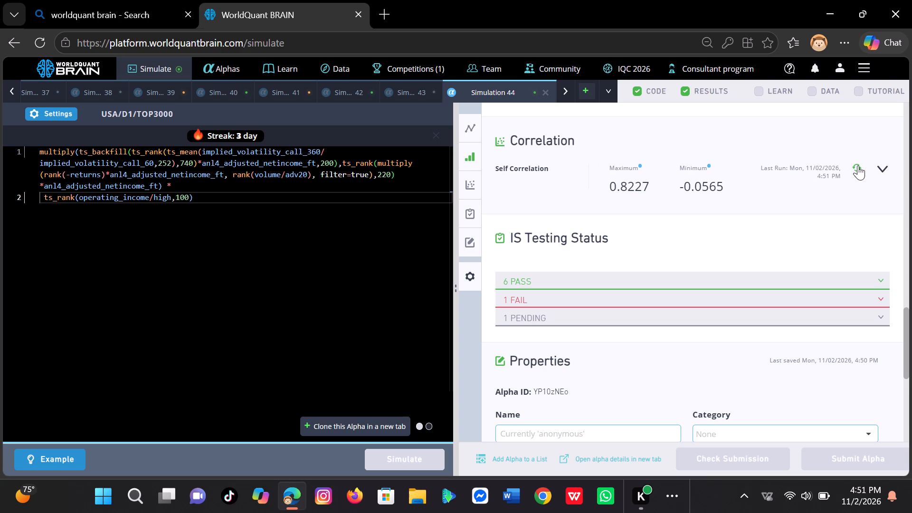
# Set the Simulation 44 neutralization to Market and decay to 6, and apply the settings.
pyautogui.click(47, 114)
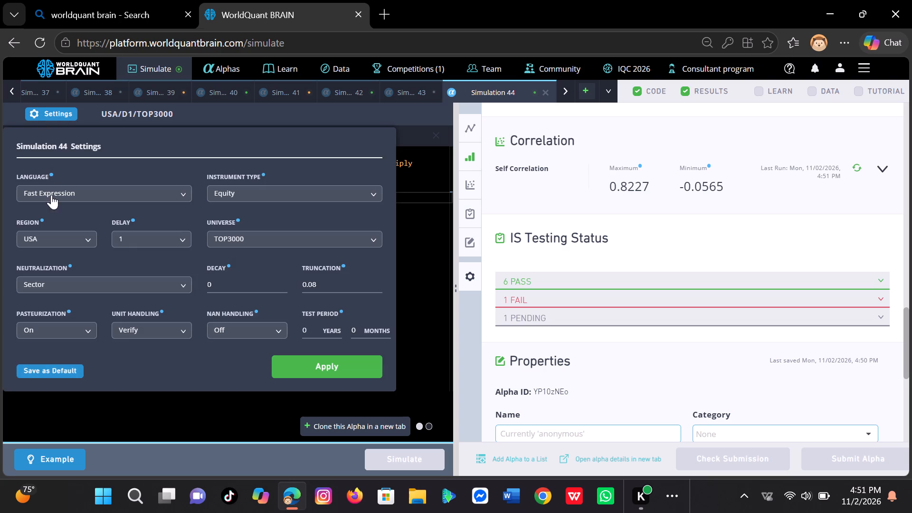
pyautogui.click(147, 273)
pyautogui.click(180, 282)
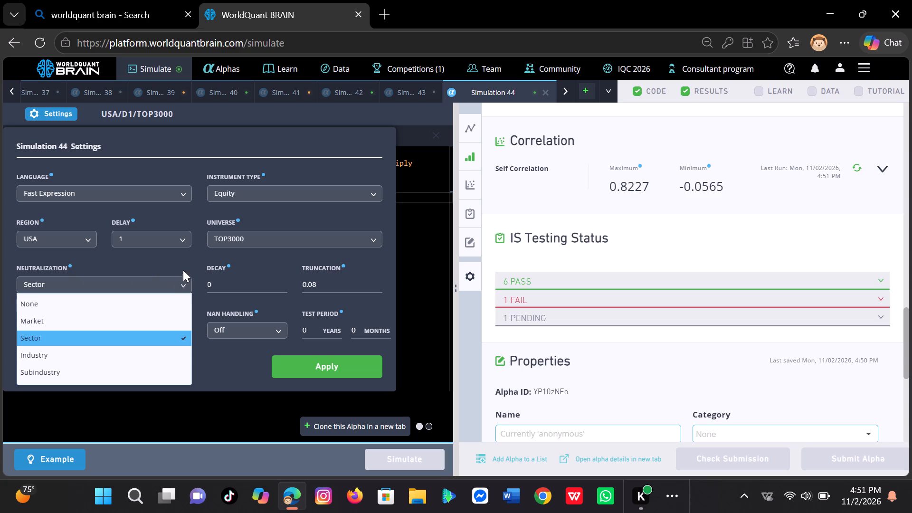
pyautogui.click(151, 317)
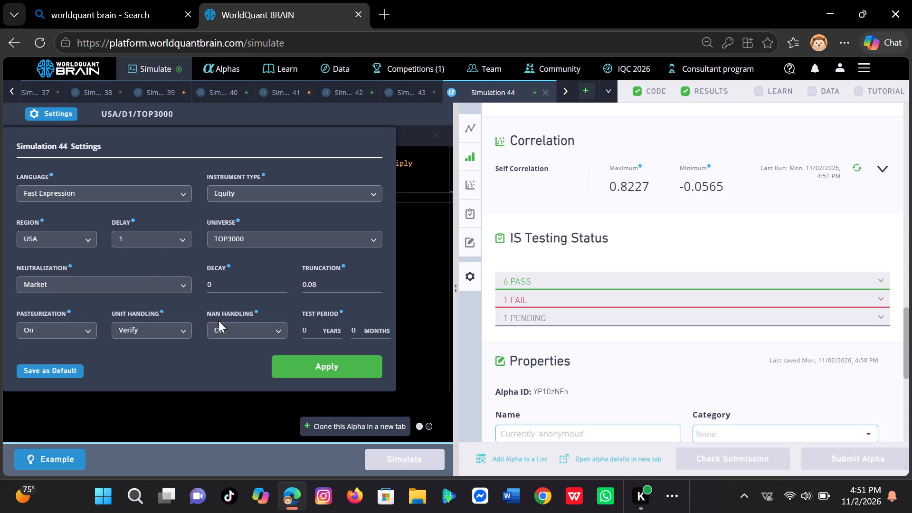
pyautogui.click(242, 287)
pyautogui.press('BackSpace')
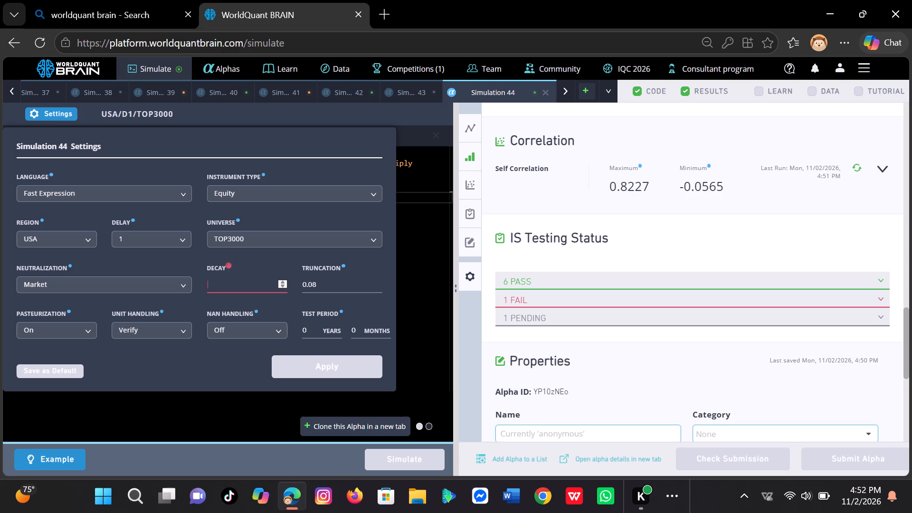
pyautogui.press('6')
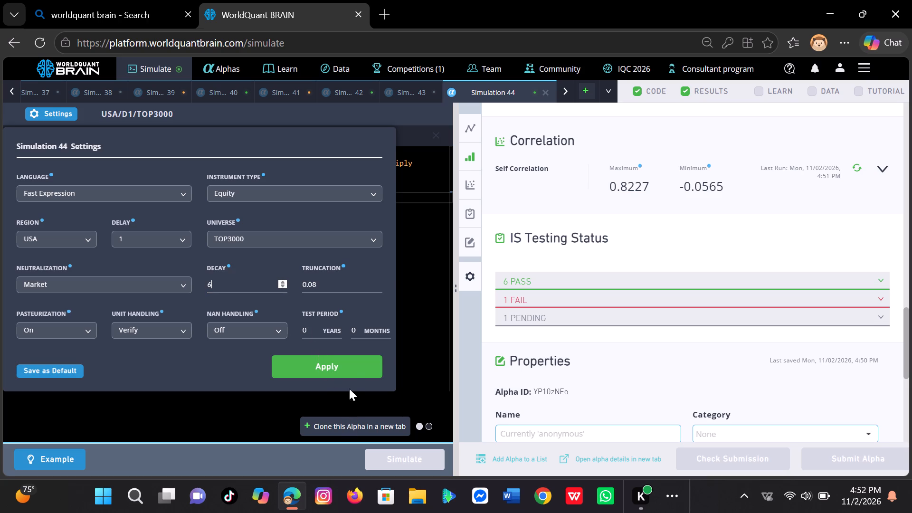
pyautogui.click(345, 352)
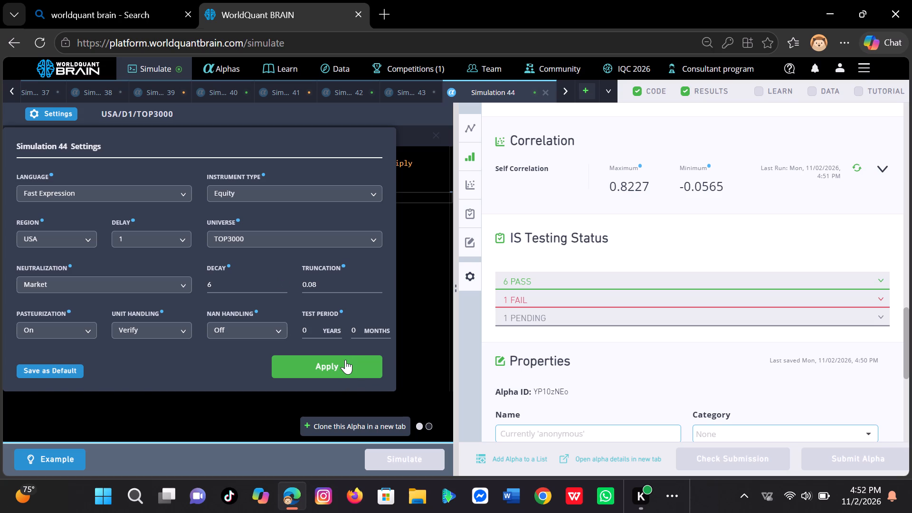
pyautogui.click(345, 360)
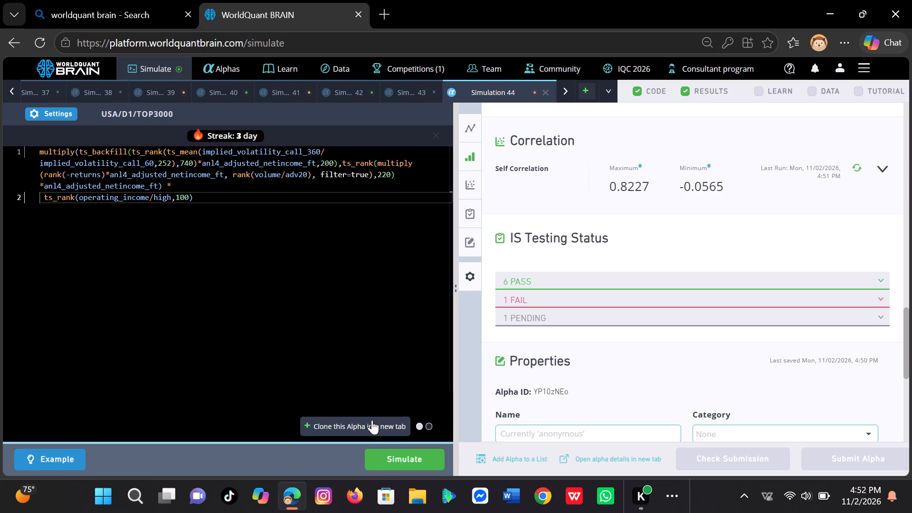
# Clone the alpha with its updated settings into a new simulation and simulate it.
pyautogui.click(373, 426)
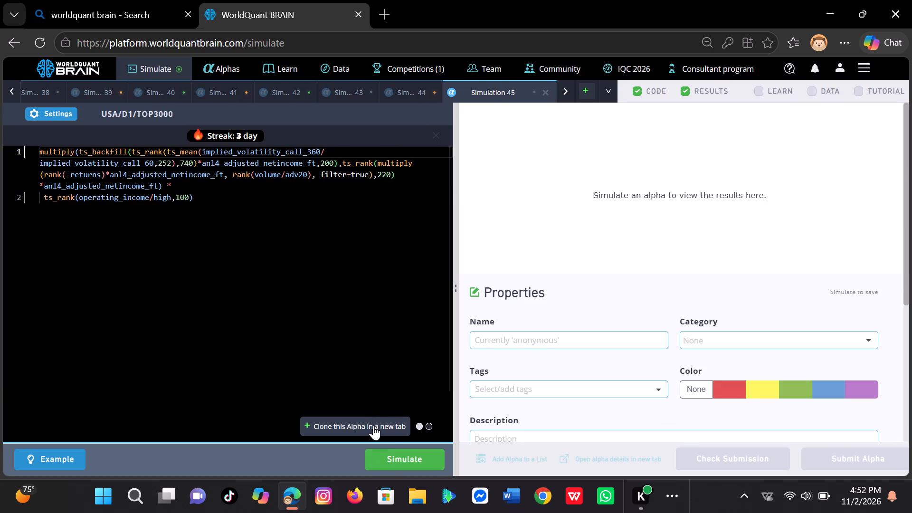
pyautogui.click(410, 460)
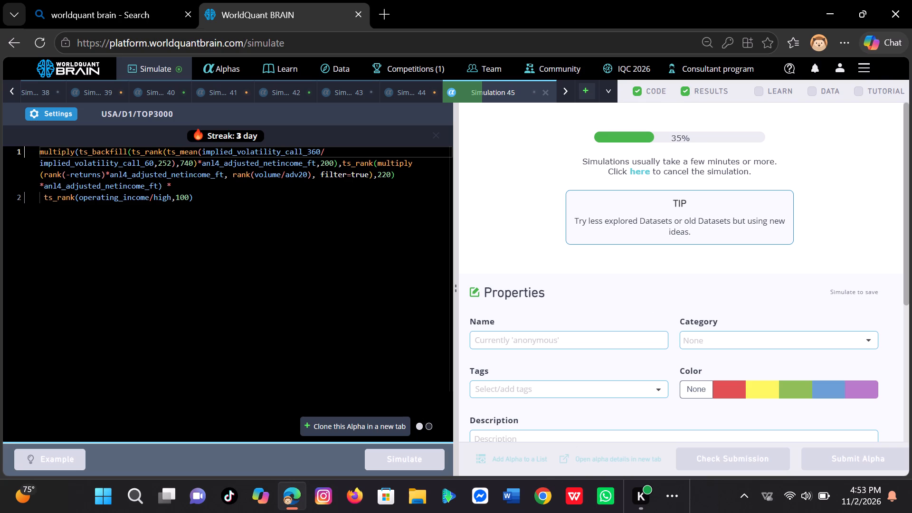
pyautogui.scroll(-3, 383, 385)
pyautogui.scroll(2, 383, 385)
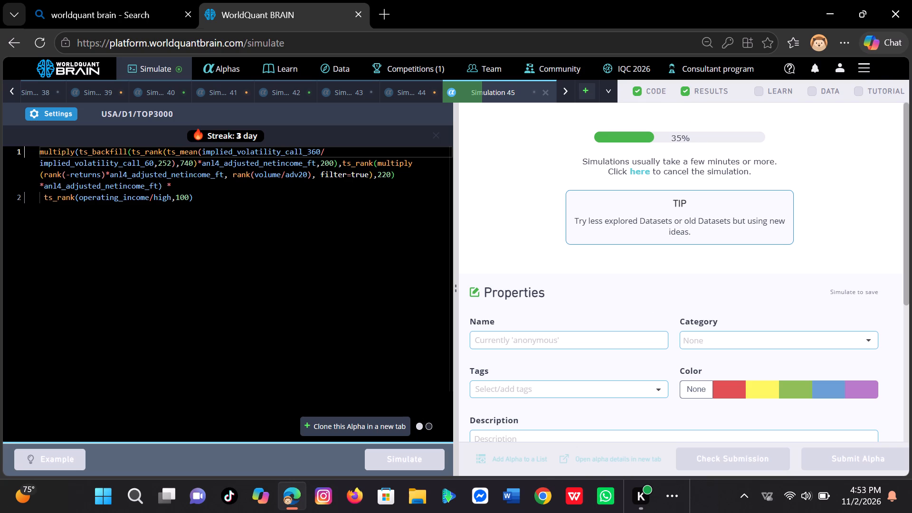
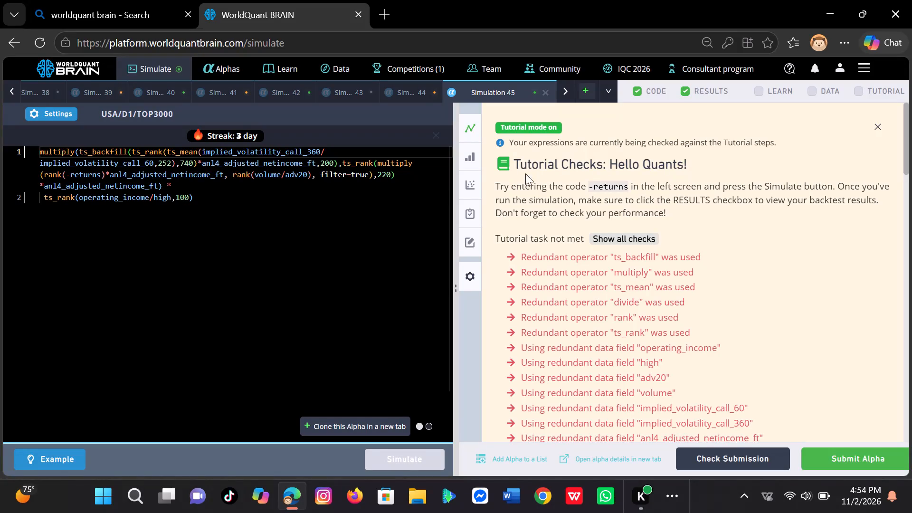
# Run the self-correlation check on the Simulation 45 alpha.
pyautogui.scroll(-1, 585, 191)
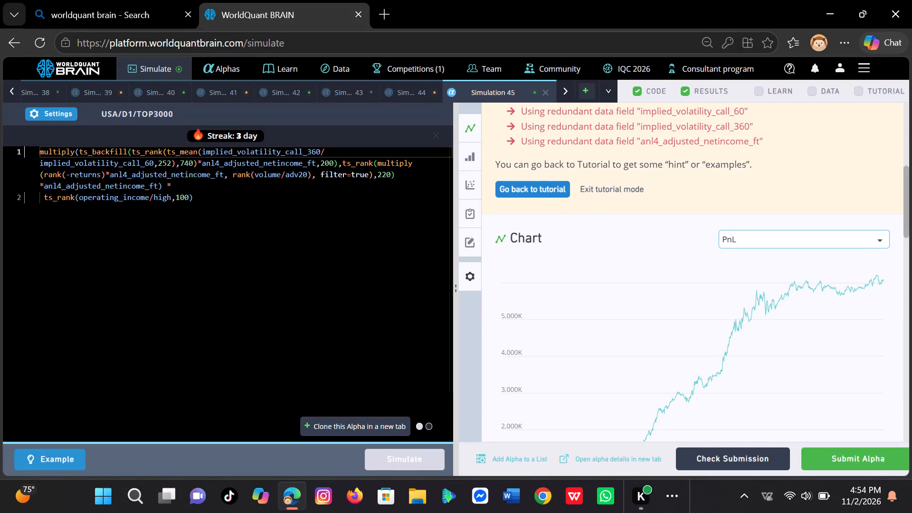
pyautogui.scroll(-1, 585, 191)
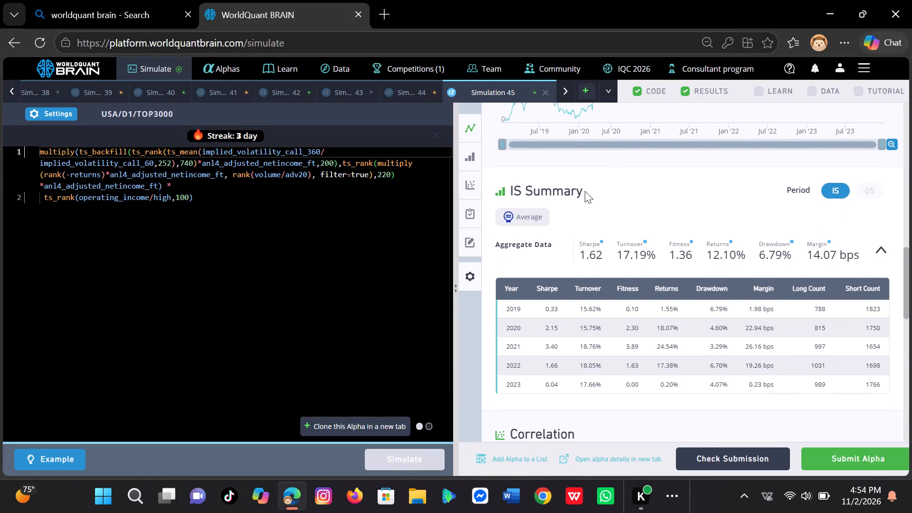
pyautogui.scroll(-2, 585, 191)
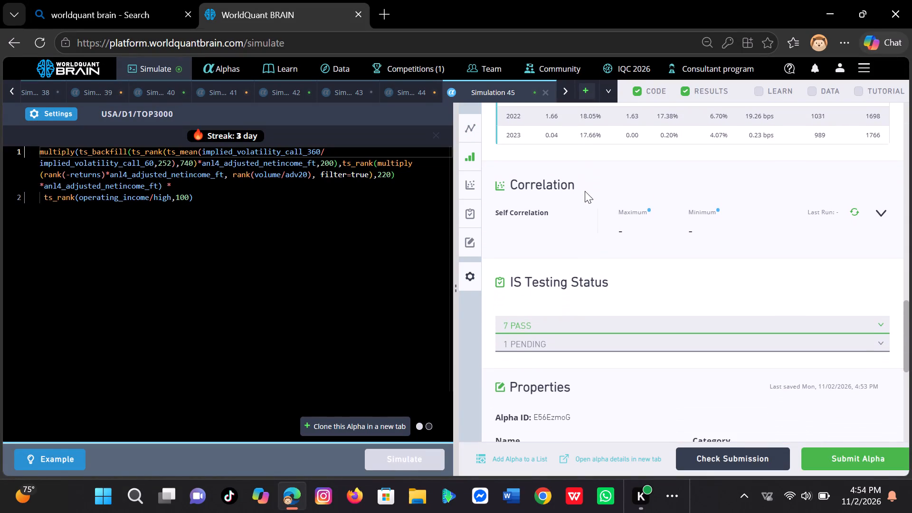
pyautogui.scroll(-1, 585, 191)
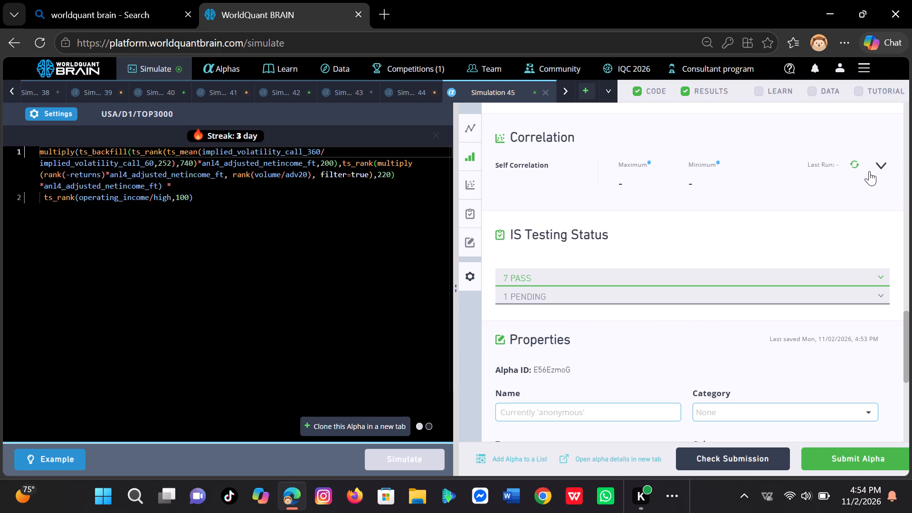
pyautogui.click(858, 163)
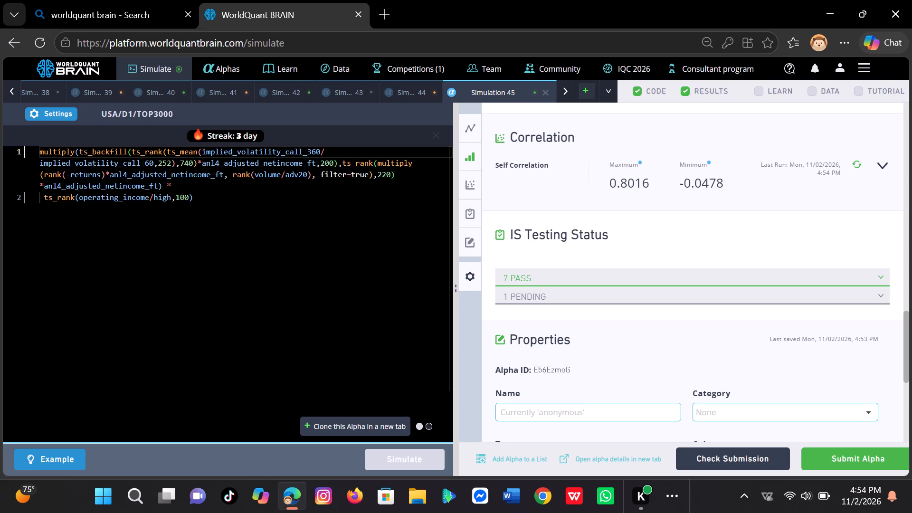
# In the alpha expression, set the operating_income/high ts_rank window to 160 and the implied volatility ts_rank window to 840.
pyautogui.click(189, 195)
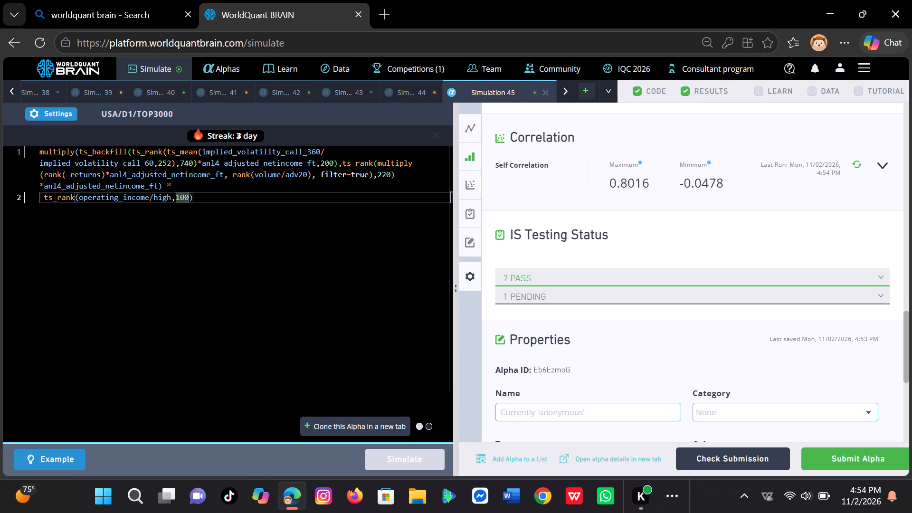
pyautogui.click(183, 198)
pyautogui.press('BackSpace')
pyautogui.press('6')
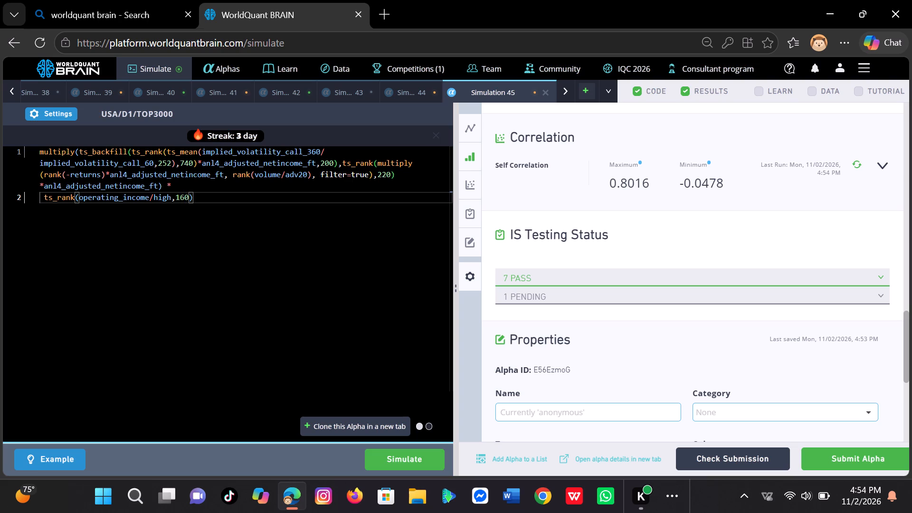
pyautogui.click(184, 160)
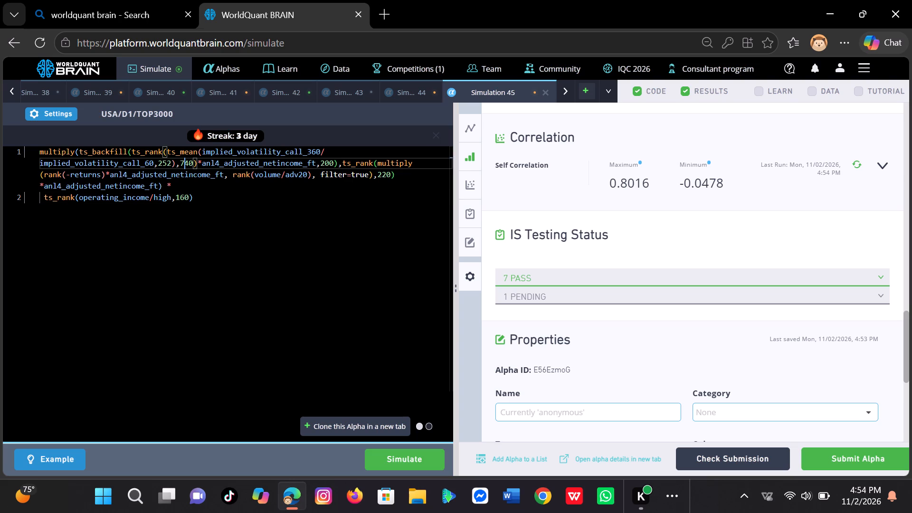
pyautogui.press('BackSpace')
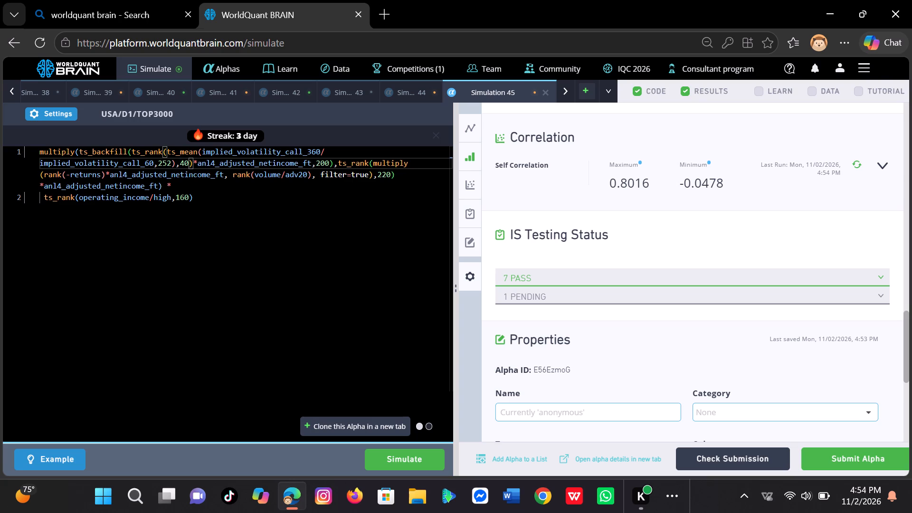
pyautogui.press('8')
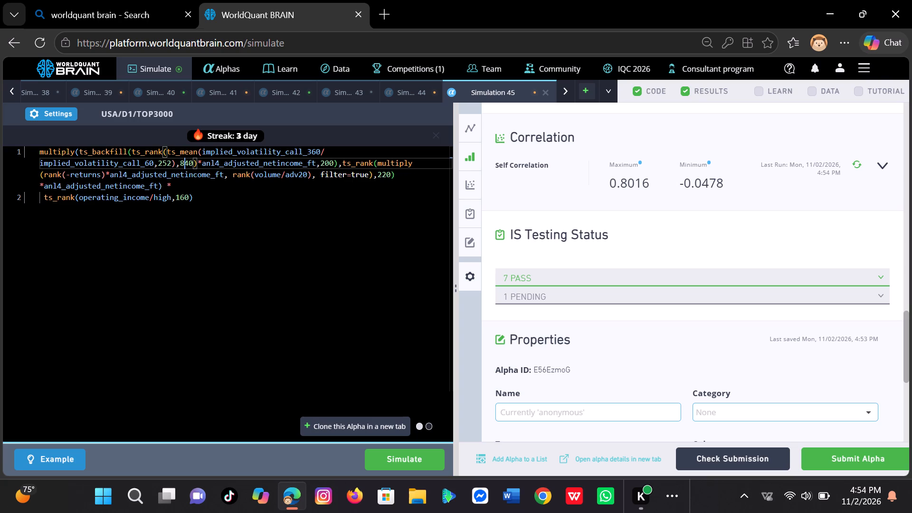
# Clone the edited alpha into a new simulation and simulate it.
pyautogui.moveTo(364, 408); pyautogui.dragTo(364, 417)
pyautogui.click(364, 417)
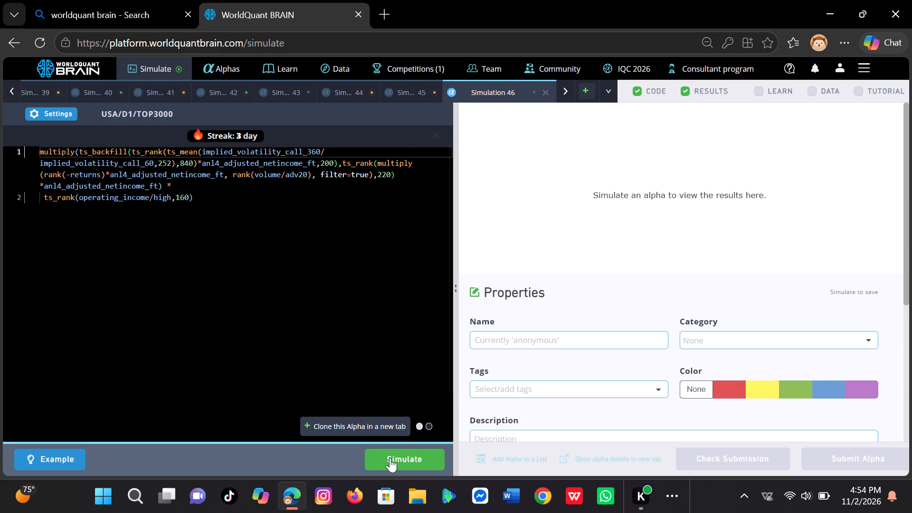
pyautogui.click(403, 454)
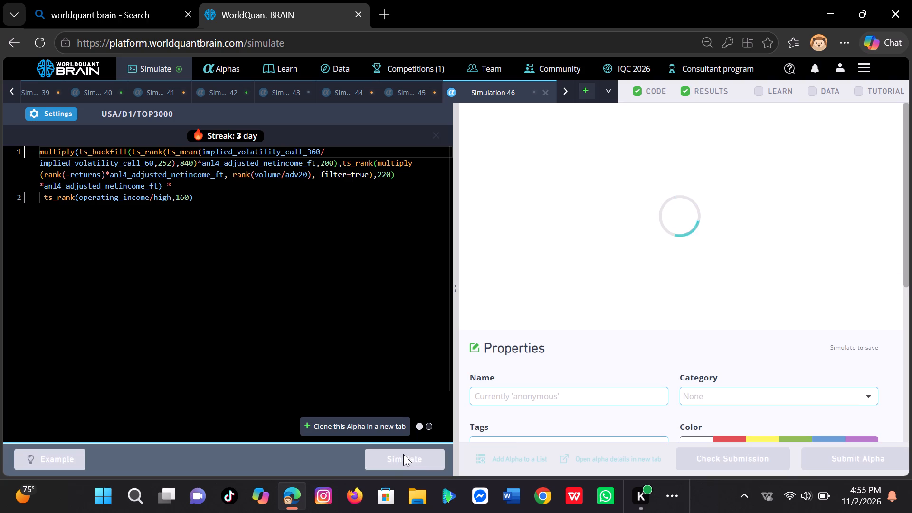
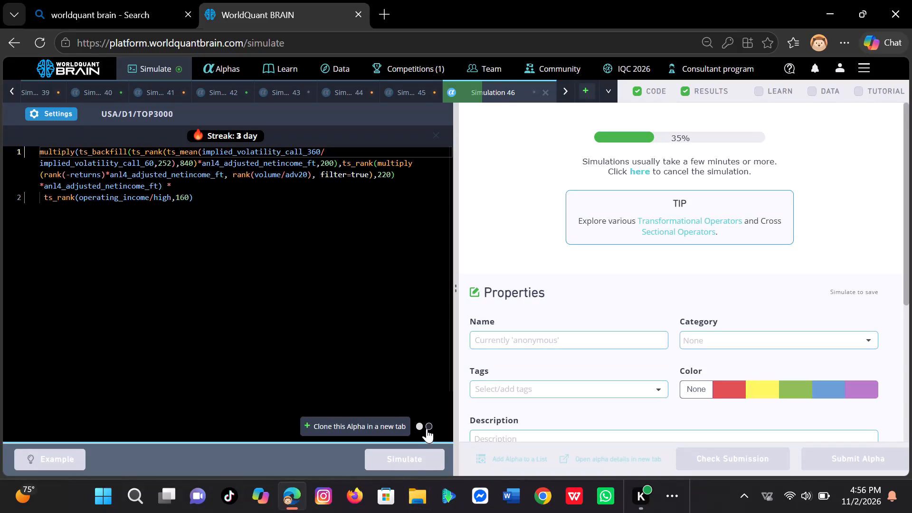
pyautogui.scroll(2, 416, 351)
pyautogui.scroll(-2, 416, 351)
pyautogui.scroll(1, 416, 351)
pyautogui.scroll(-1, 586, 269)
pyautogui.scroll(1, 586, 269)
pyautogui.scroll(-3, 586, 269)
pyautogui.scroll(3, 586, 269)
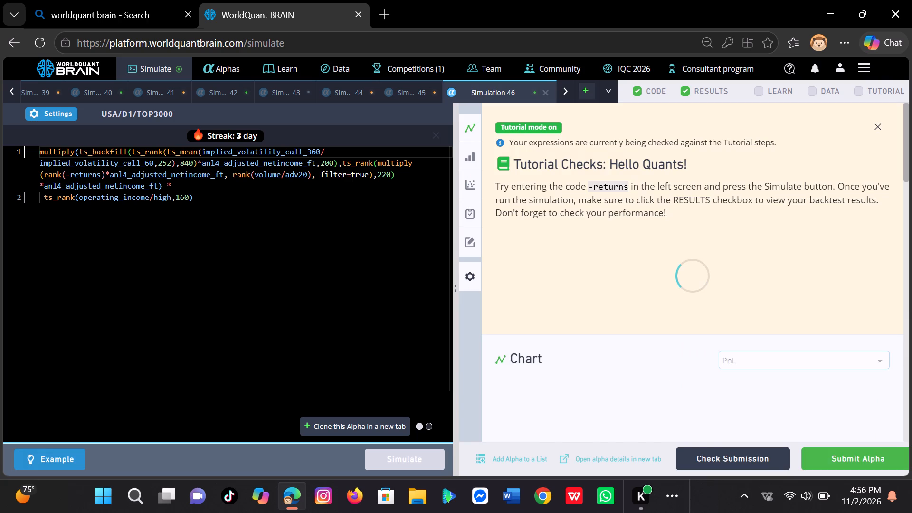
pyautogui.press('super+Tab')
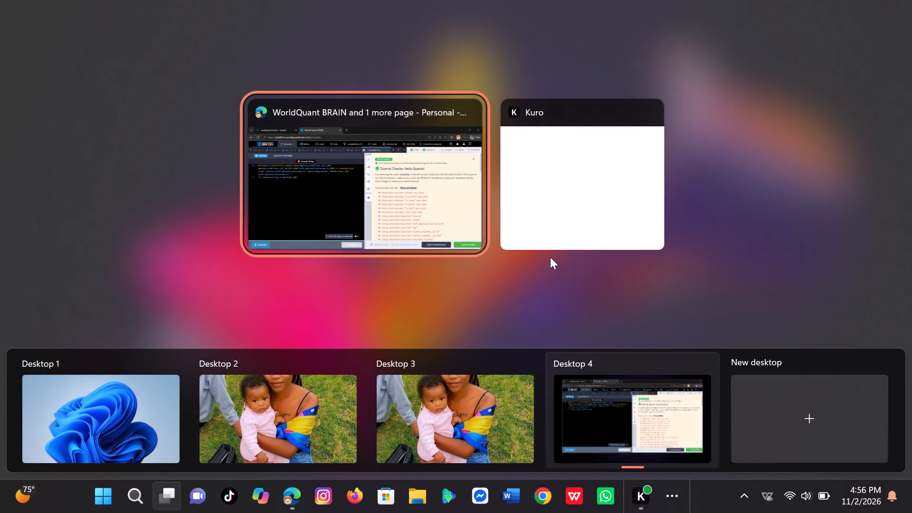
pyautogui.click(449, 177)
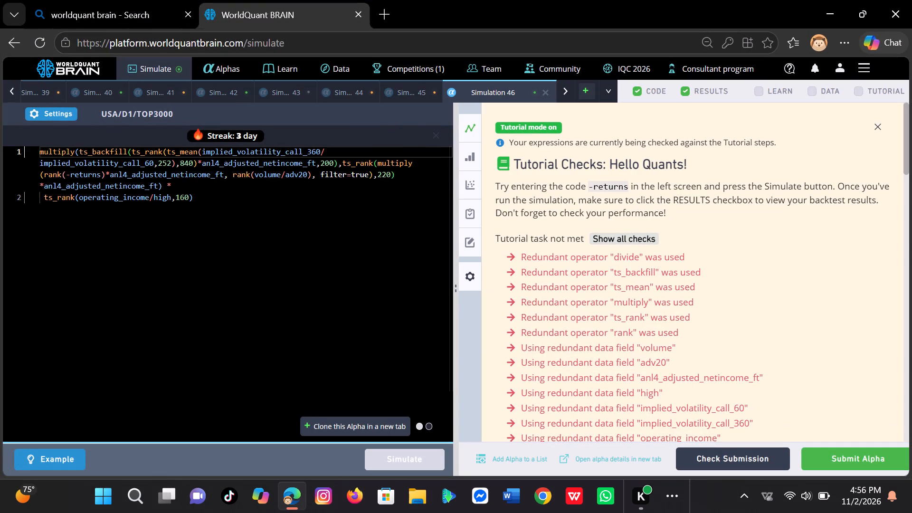
# Dismiss the tutorial checks and run the self-correlation check on the Simulation 46 alpha.
pyautogui.click(878, 123)
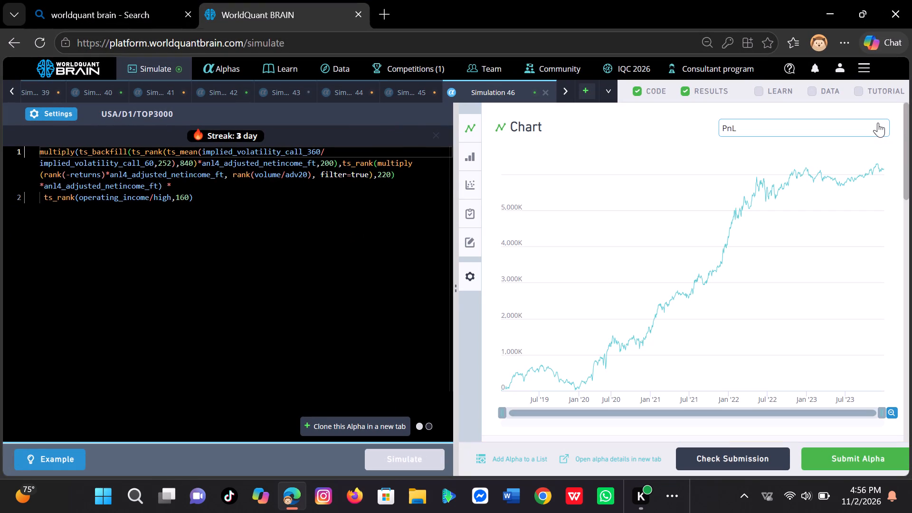
pyautogui.moveTo(878, 123); pyautogui.dragTo(875, 160)
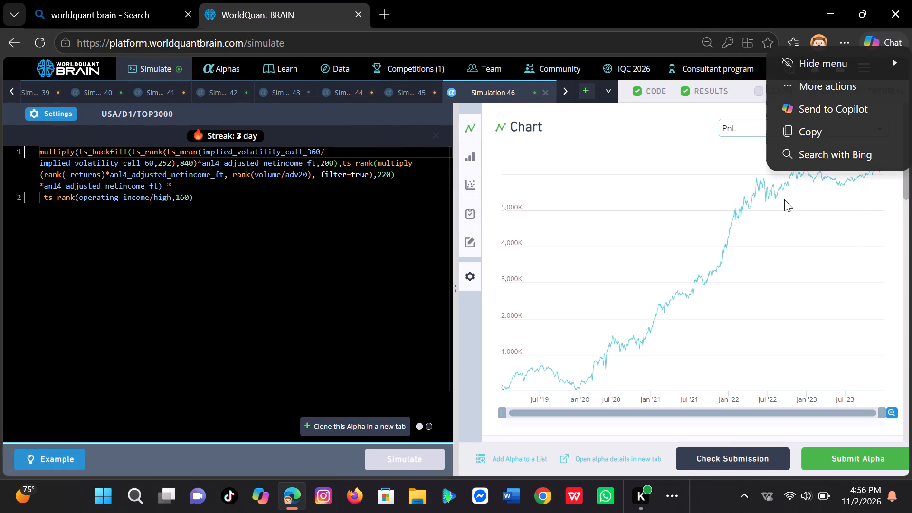
pyautogui.click(784, 199)
pyautogui.scroll(1, 784, 199)
pyautogui.scroll(-1, 784, 199)
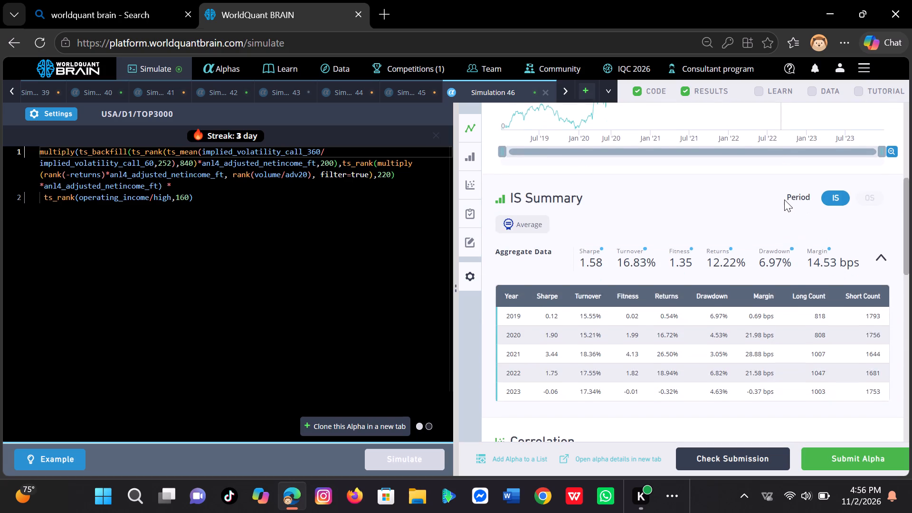
pyautogui.scroll(-2, 784, 199)
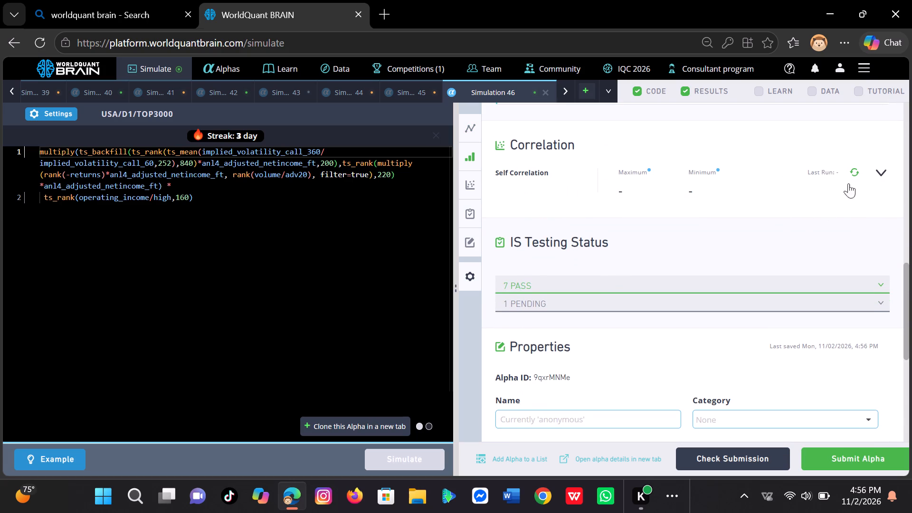
pyautogui.click(860, 164)
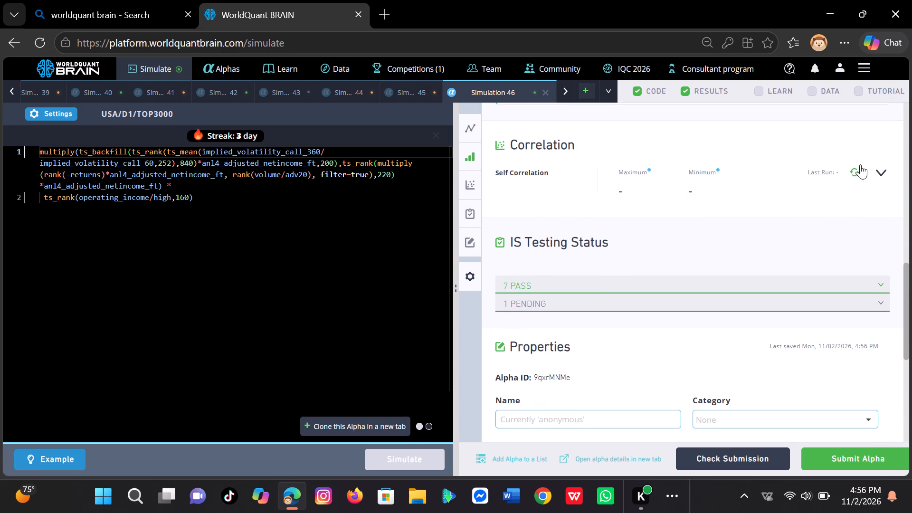
pyautogui.doubleClick(851, 165)
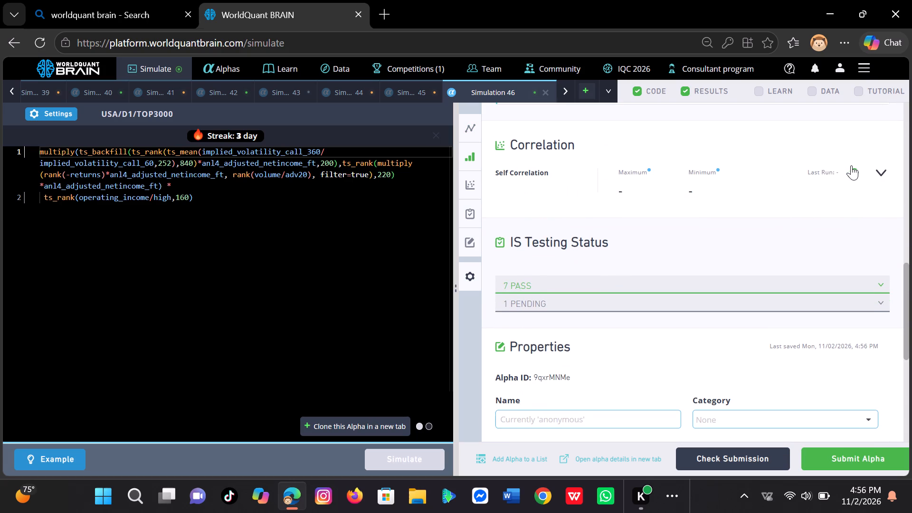
pyautogui.doubleClick(861, 170)
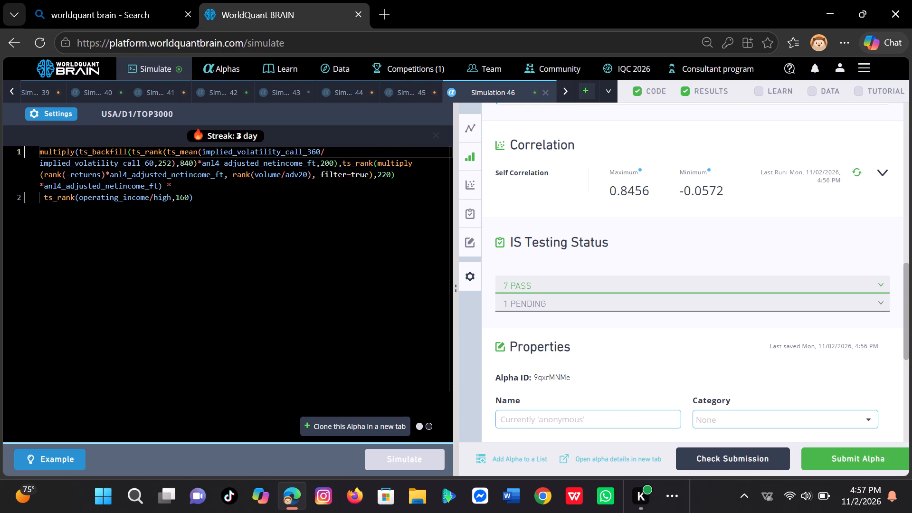
# Try to submit the Simulation 46 alpha.
pyautogui.click(832, 455)
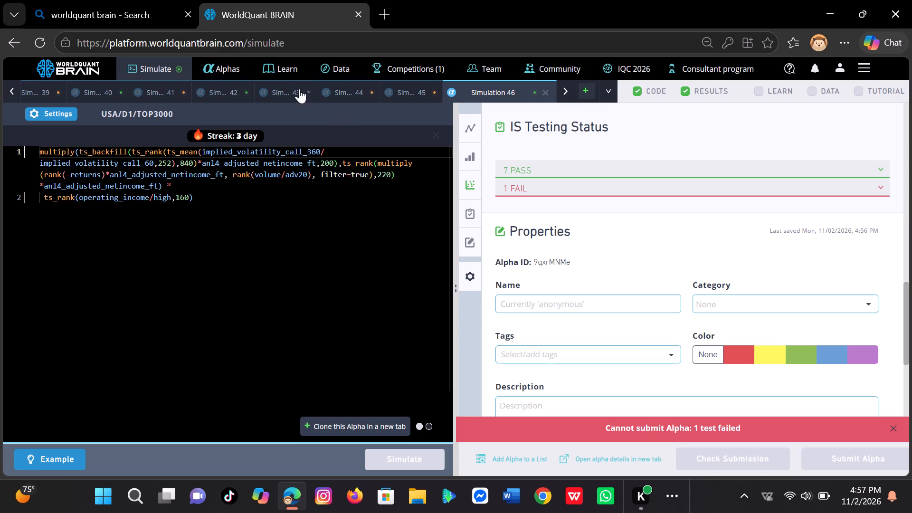
# Examine the list of unsubmitted alphas, including their Sharpe, returns and turnover.
pyautogui.click(231, 63)
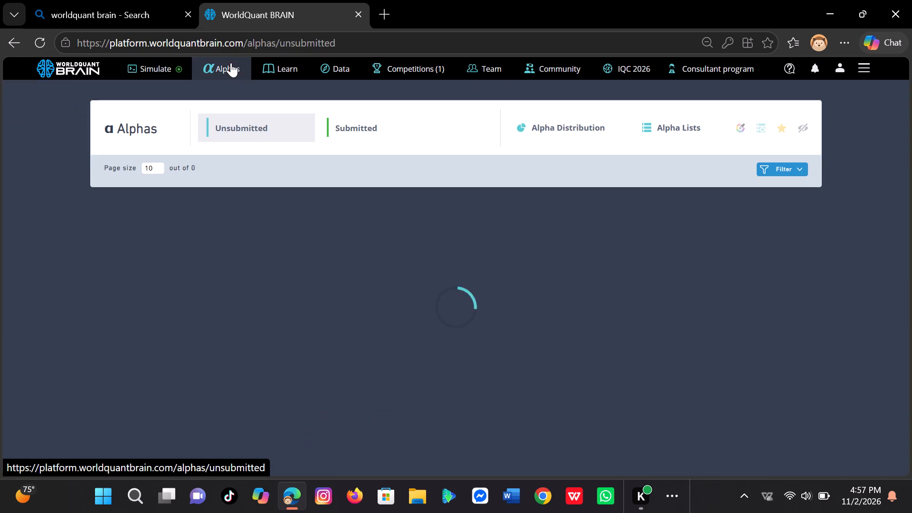
pyautogui.click(230, 126)
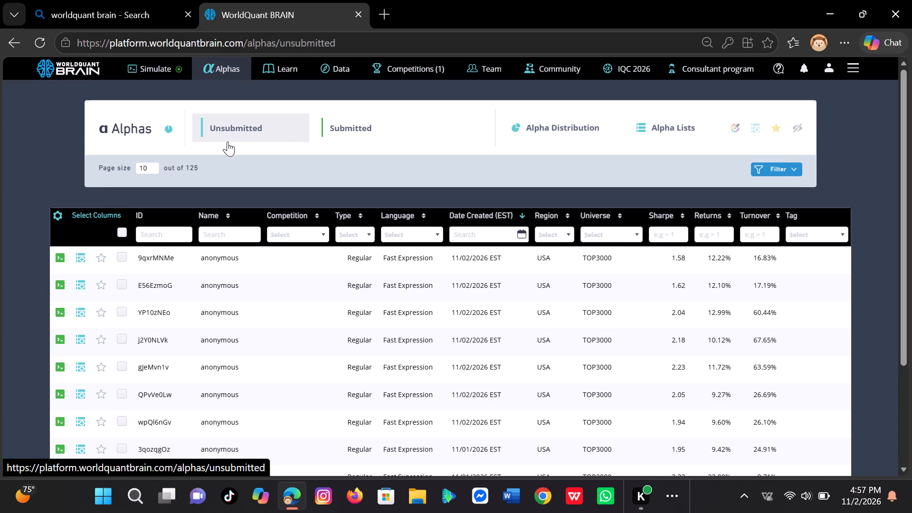
pyautogui.scroll(-1, 206, 285)
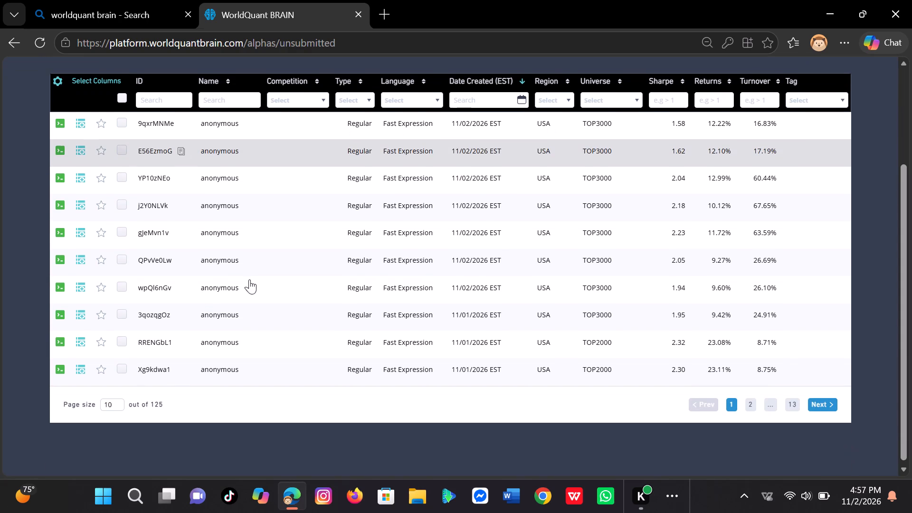
pyautogui.scroll(1, 272, 266)
pyautogui.scroll(-1, 272, 266)
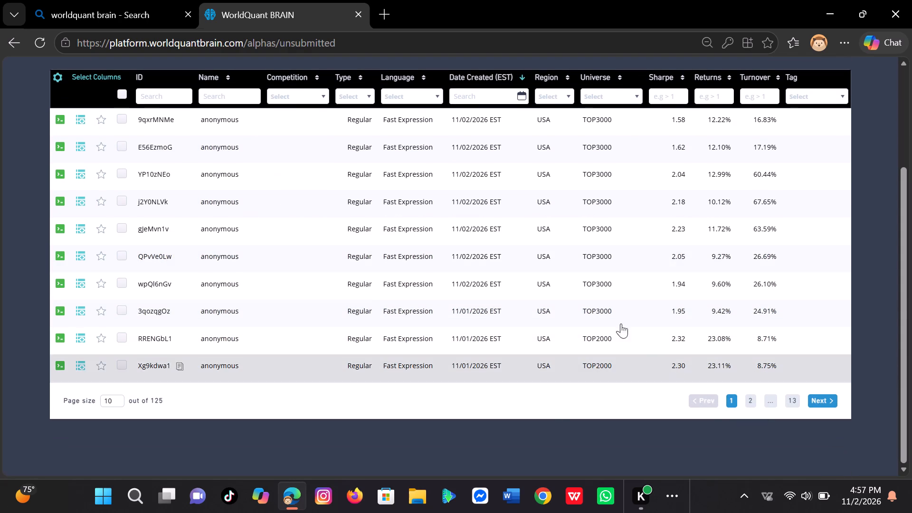
pyautogui.scroll(-1, 608, 317)
pyautogui.scroll(2, 612, 347)
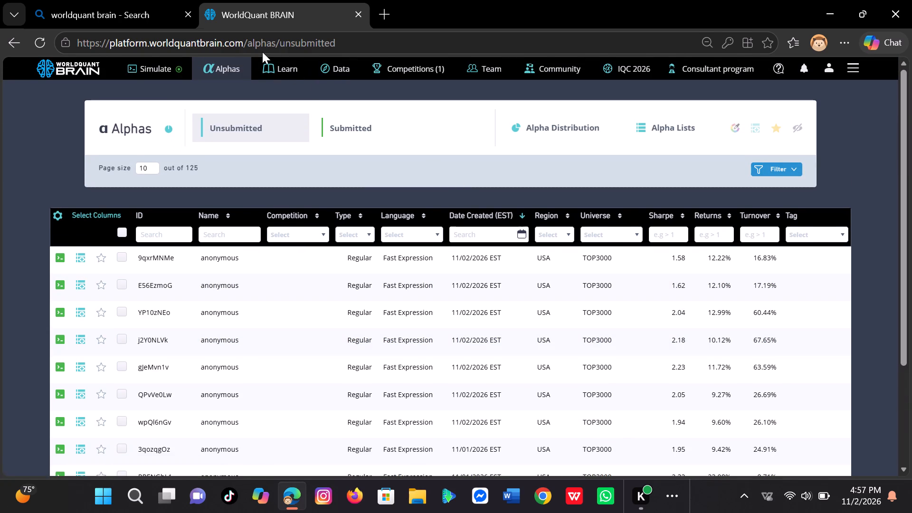
# Return to Simulation 46 and set its neutralization to Sector, applying the changed simulation settings.
pyautogui.click(178, 59)
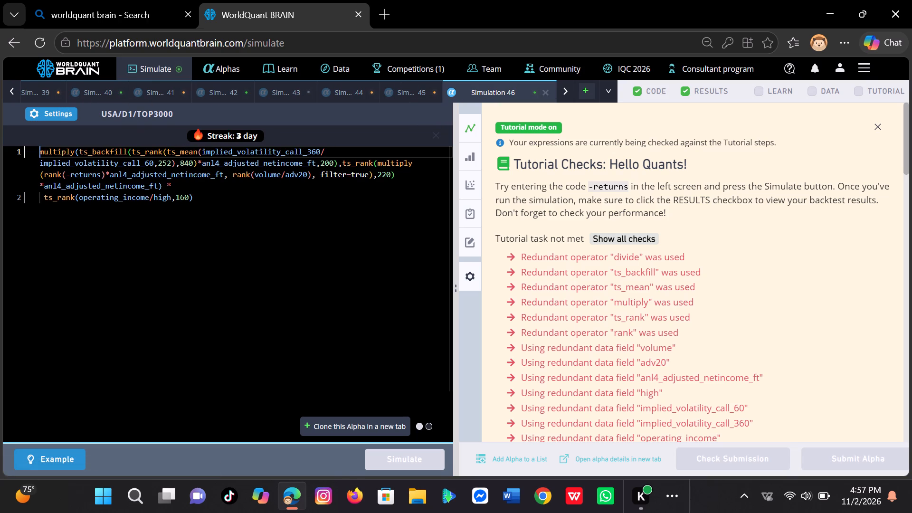
pyautogui.click(64, 104)
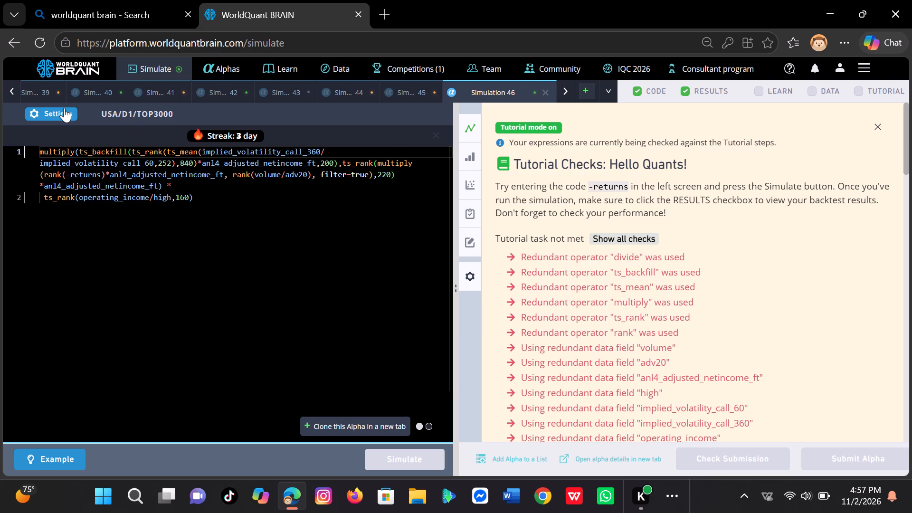
pyautogui.click(64, 108)
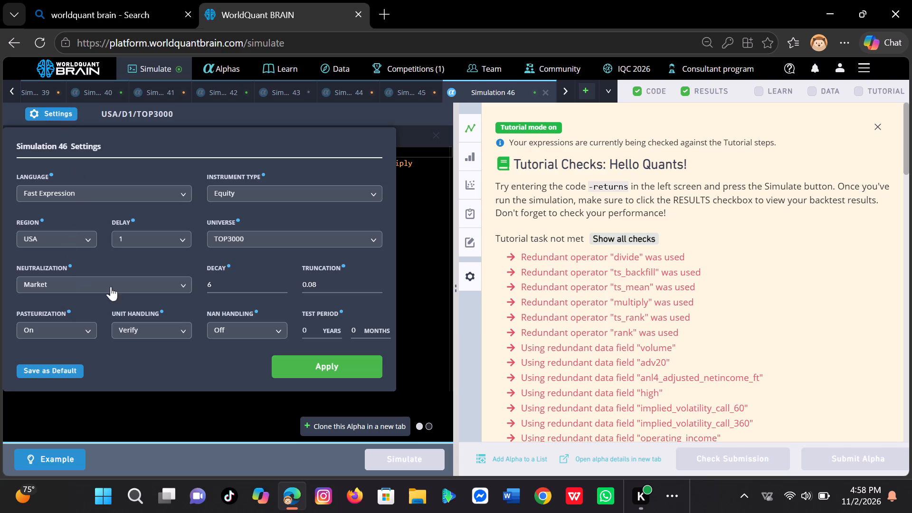
pyautogui.click(189, 278)
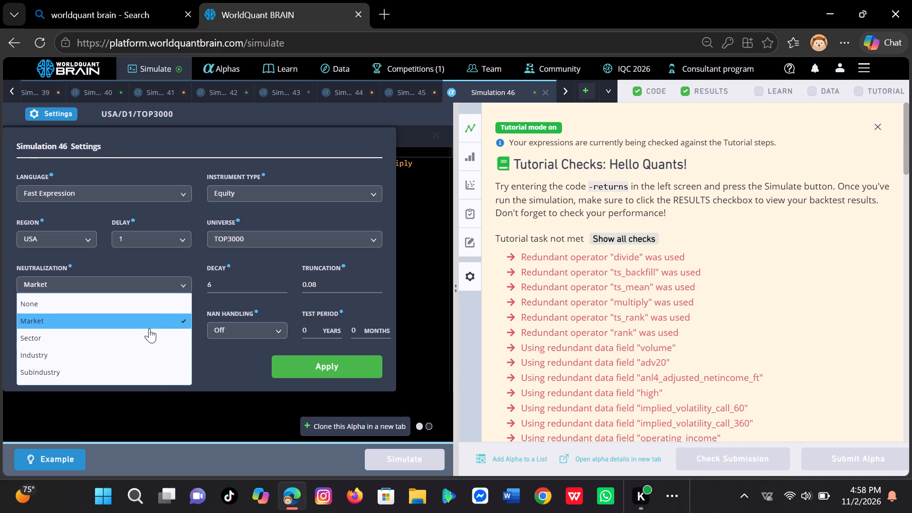
pyautogui.moveTo(149, 328); pyautogui.dragTo(147, 342)
pyautogui.click(147, 342)
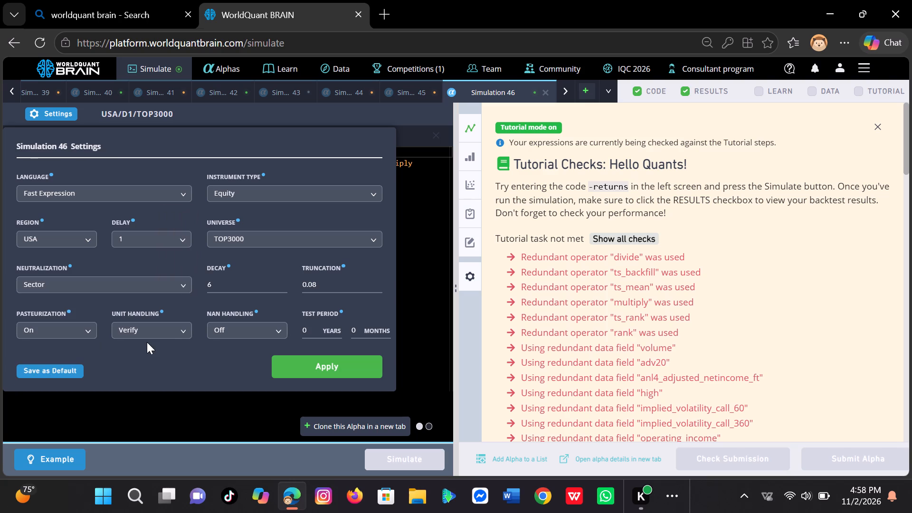
pyautogui.click(304, 370)
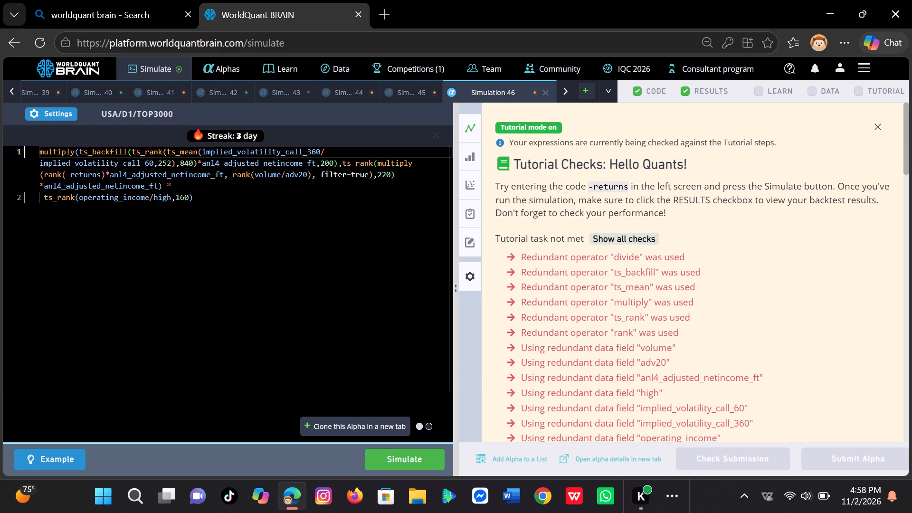
# Clone the Sector-neutralized alpha into a new simulation, reapply its settings and simulate it.
pyautogui.click(358, 420)
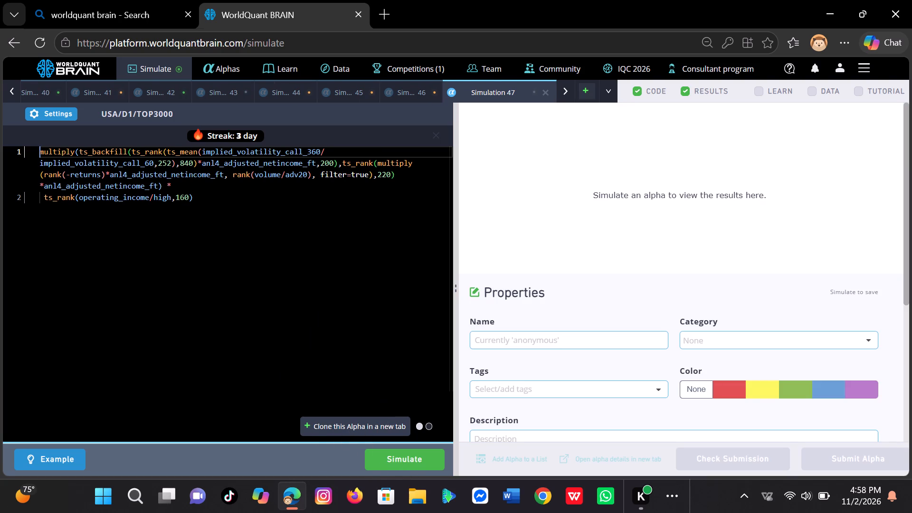
pyautogui.click(66, 105)
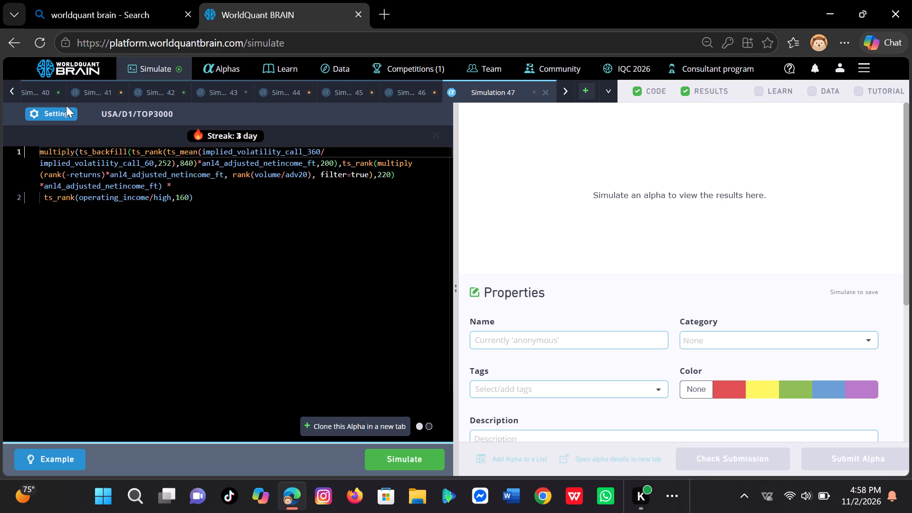
pyautogui.click(65, 109)
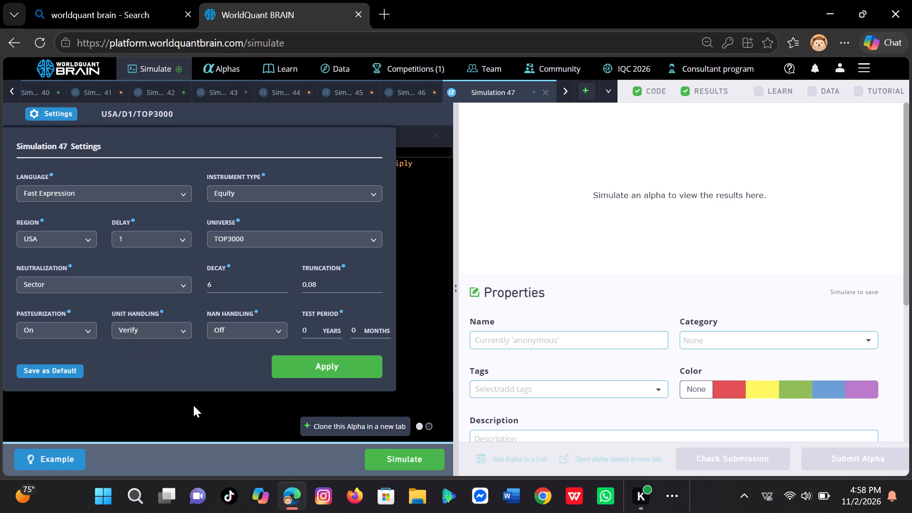
pyautogui.click(349, 367)
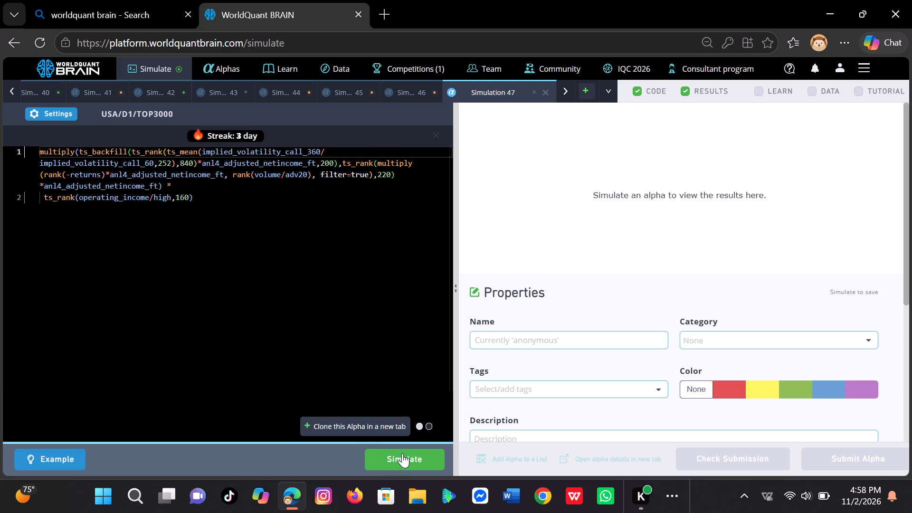
pyautogui.click(402, 453)
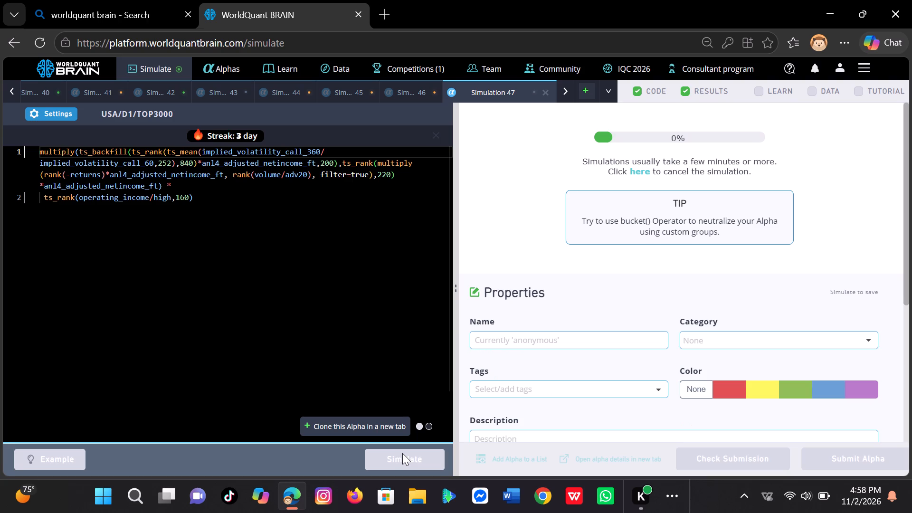
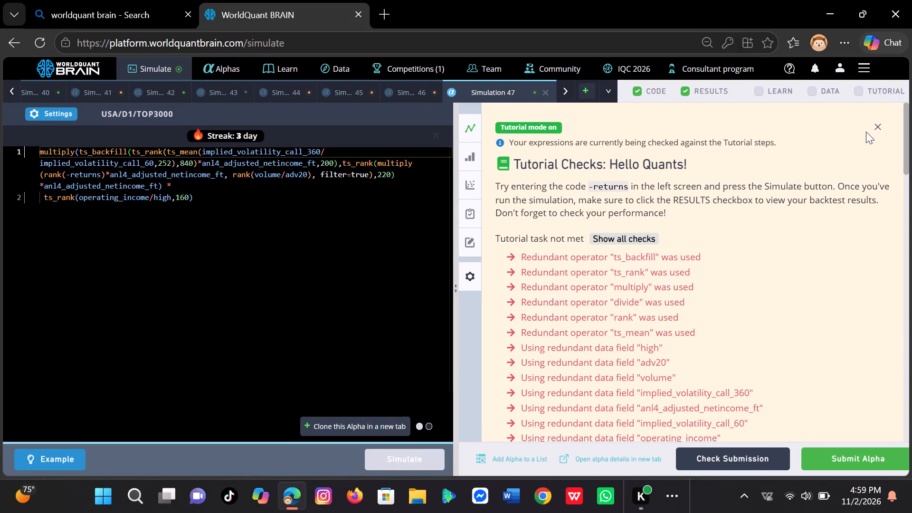
# Dismiss the tutorial checks, run the self-correlation check for Simulation 47 and review its results and testing status.
pyautogui.click(876, 121)
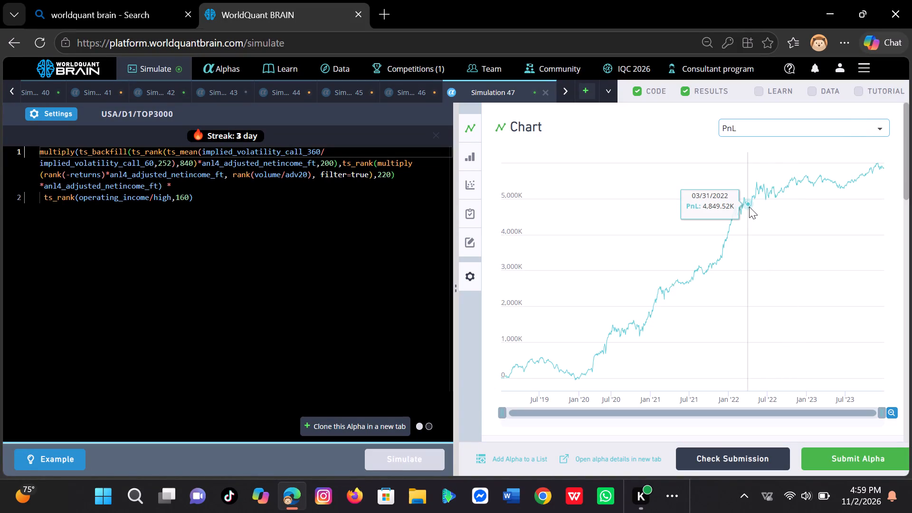
pyautogui.scroll(-2, 749, 207)
pyautogui.scroll(1, 749, 207)
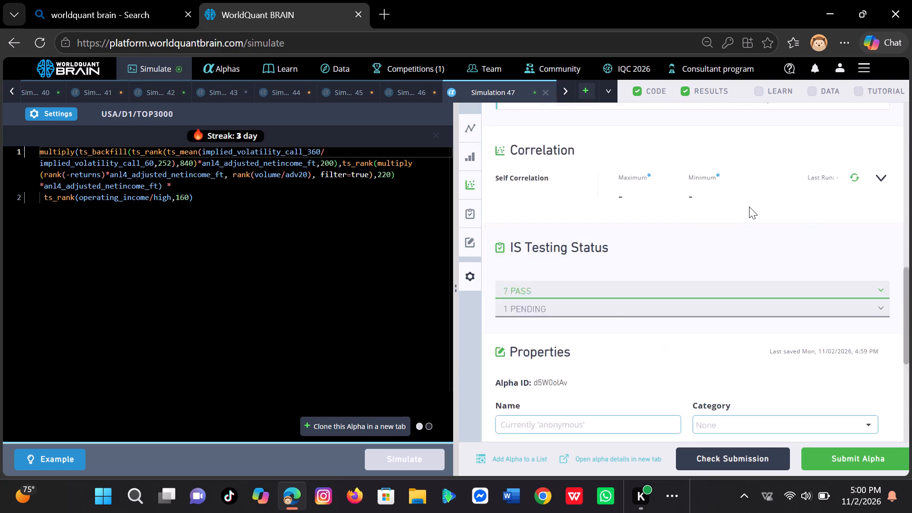
pyautogui.scroll(1, 749, 207)
pyautogui.scroll(-1, 749, 207)
pyautogui.scroll(1, 749, 207)
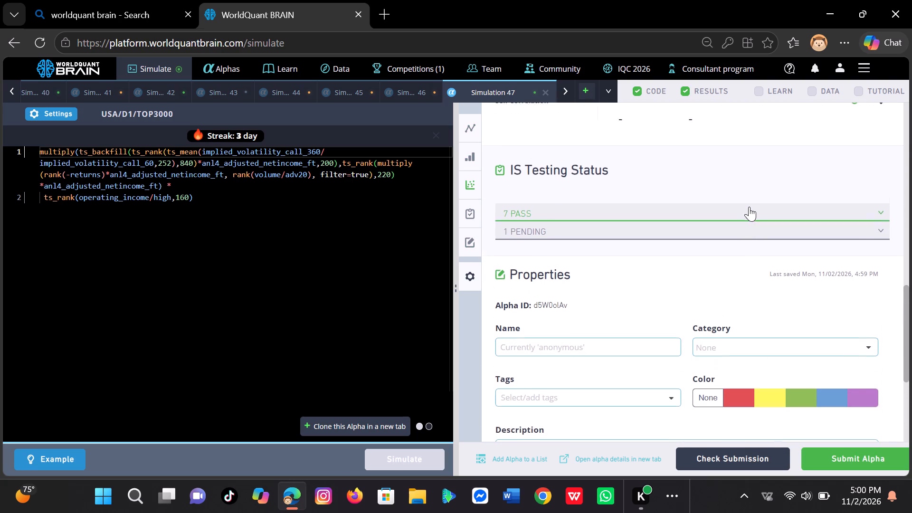
pyautogui.scroll(1, 749, 207)
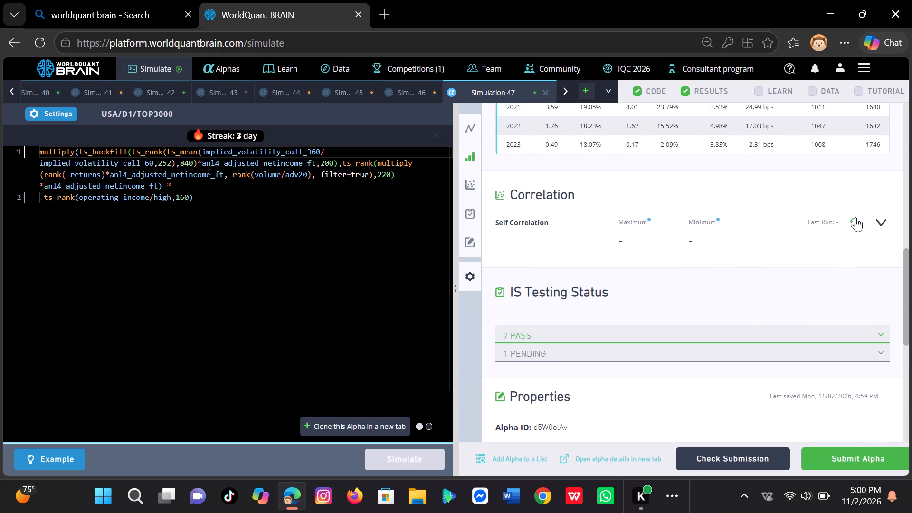
pyautogui.click(852, 218)
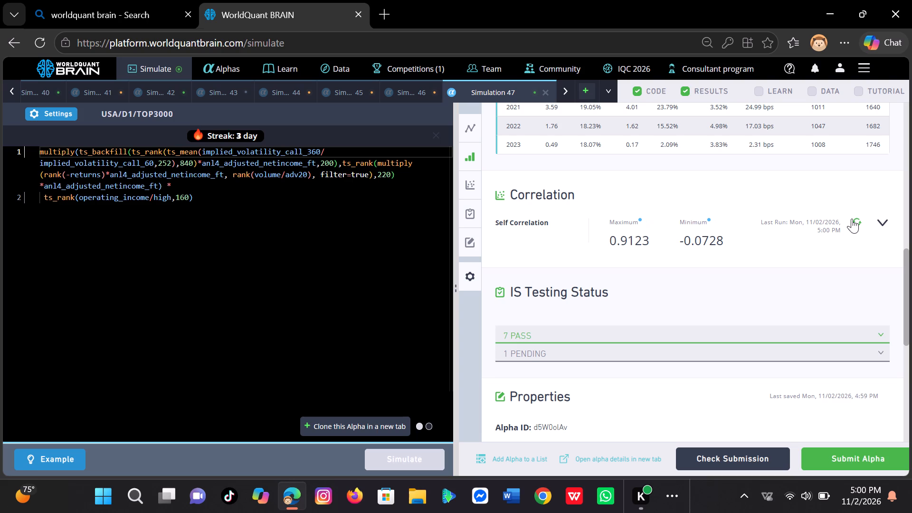
pyautogui.scroll(-1, 852, 218)
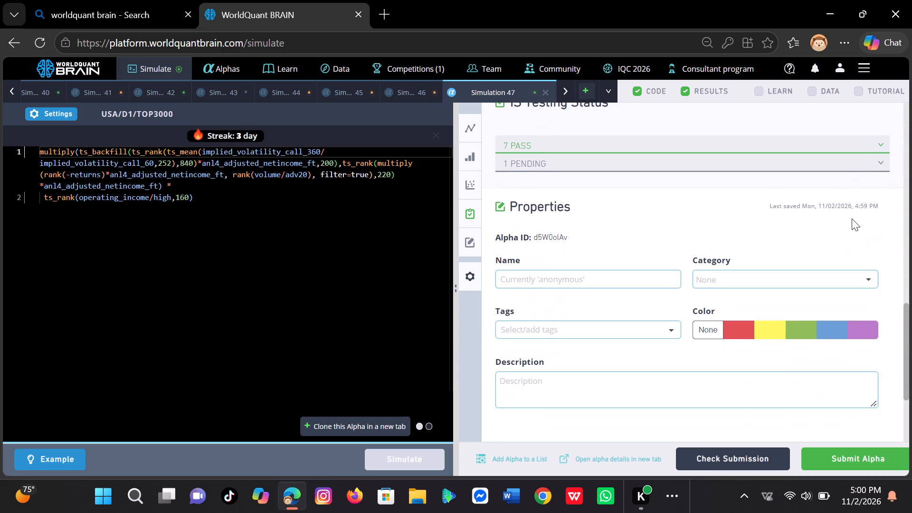
pyautogui.scroll(-1, 852, 218)
pyautogui.scroll(2, 852, 218)
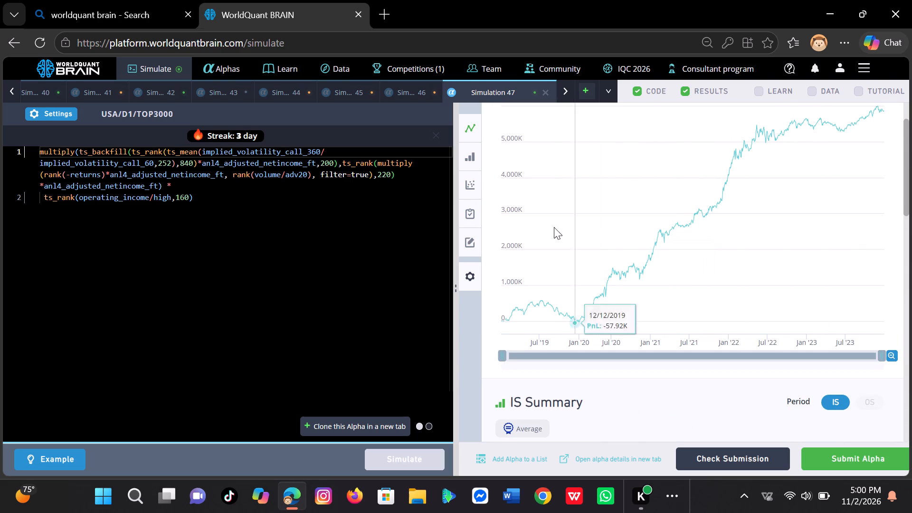
# Change the ts_rank window of operating_income/high to 560 and the implied-volatility ratio's ts_rank window to 640.
pyautogui.click(182, 197)
pyautogui.press('BackSpace')
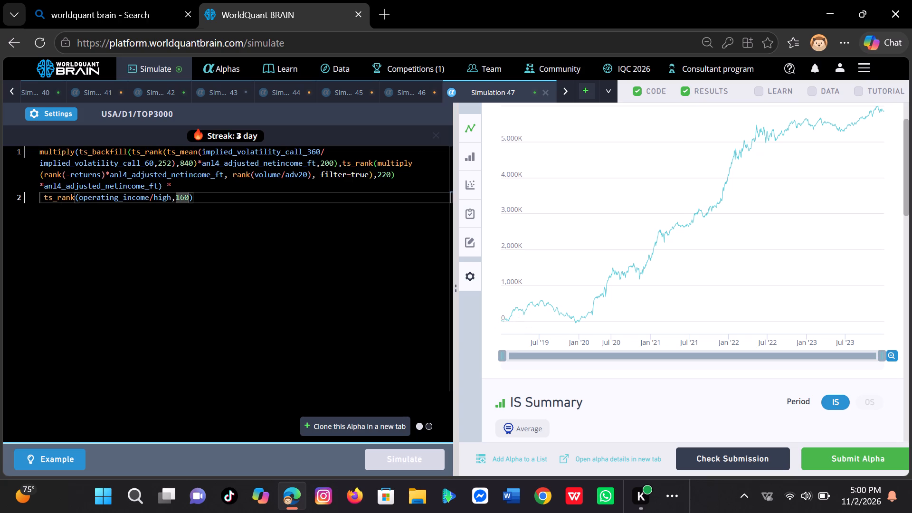
pyautogui.press('5')
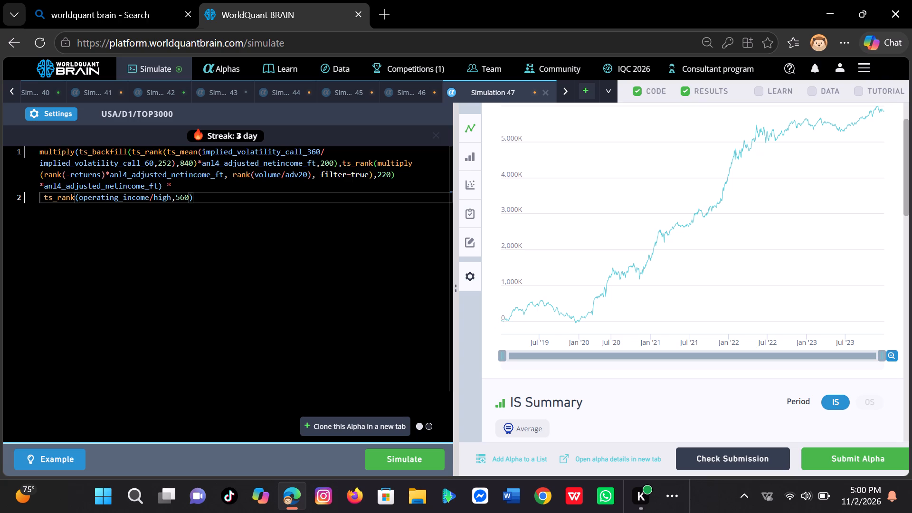
pyautogui.click(182, 161)
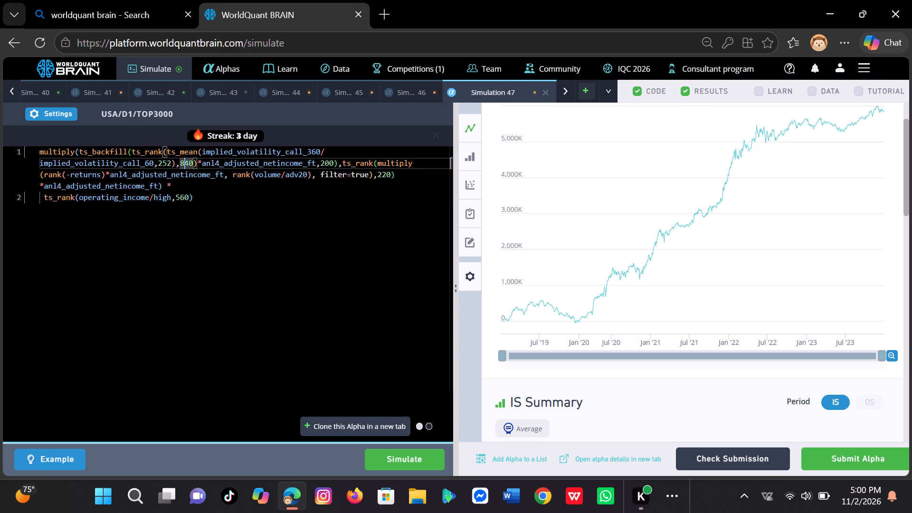
pyautogui.press('BackSpace')
pyautogui.press('6')
# Clone the alpha with the edited windows into a new simulation and simulate it.
pyautogui.click(339, 417)
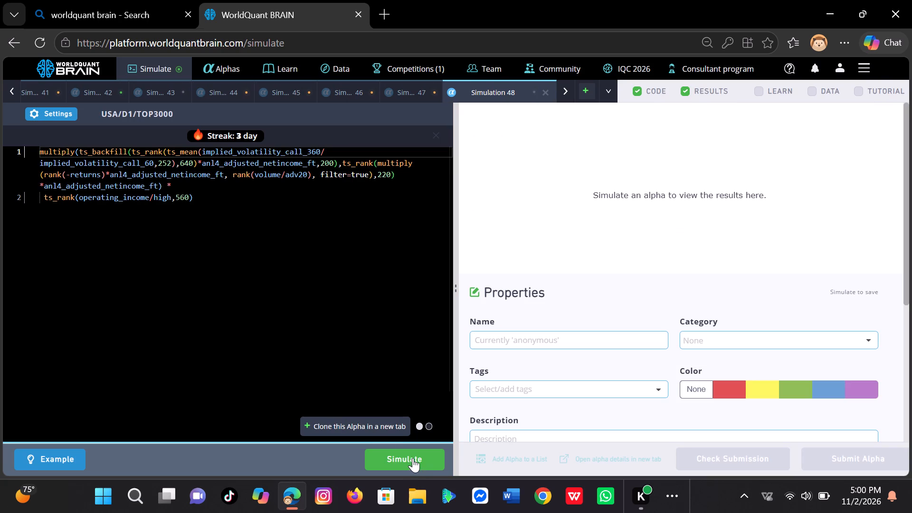
pyautogui.click(413, 457)
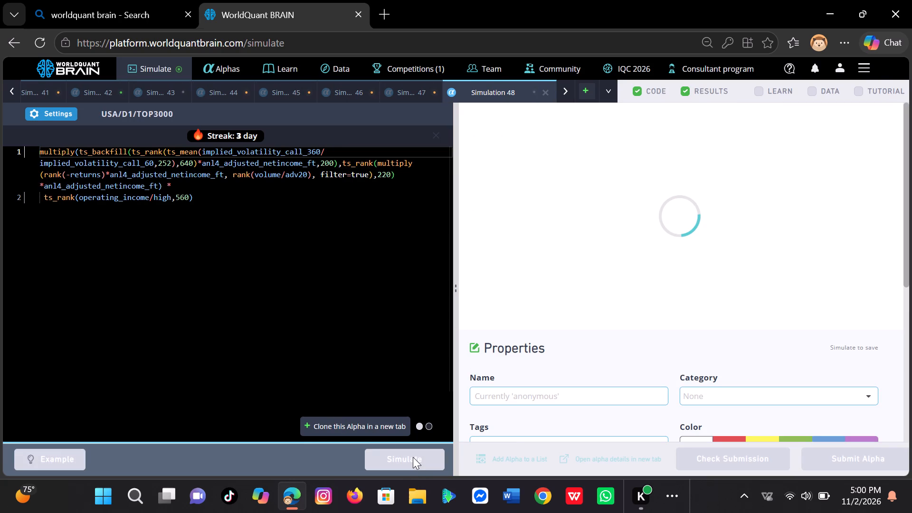
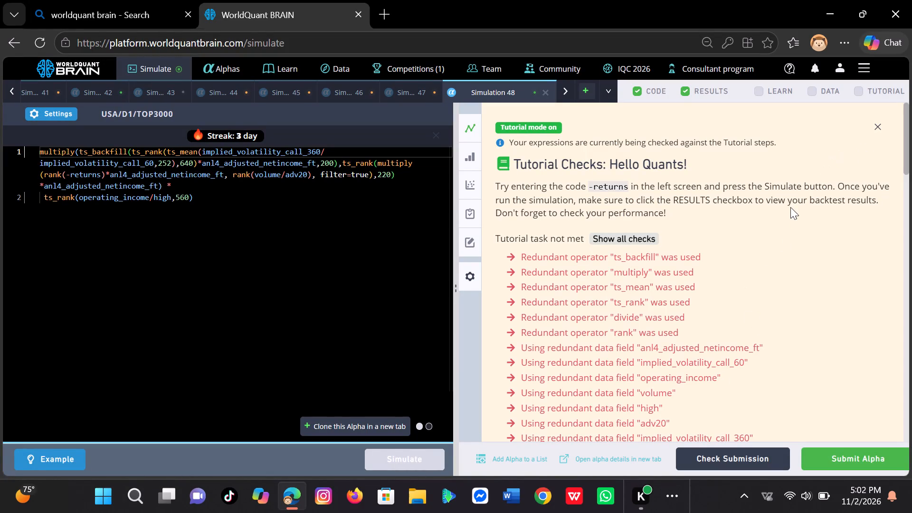
# Dismiss the tutorial checks, review Simulation 48's yearly results and testing status, and run its self-correlation check.
pyautogui.click(873, 121)
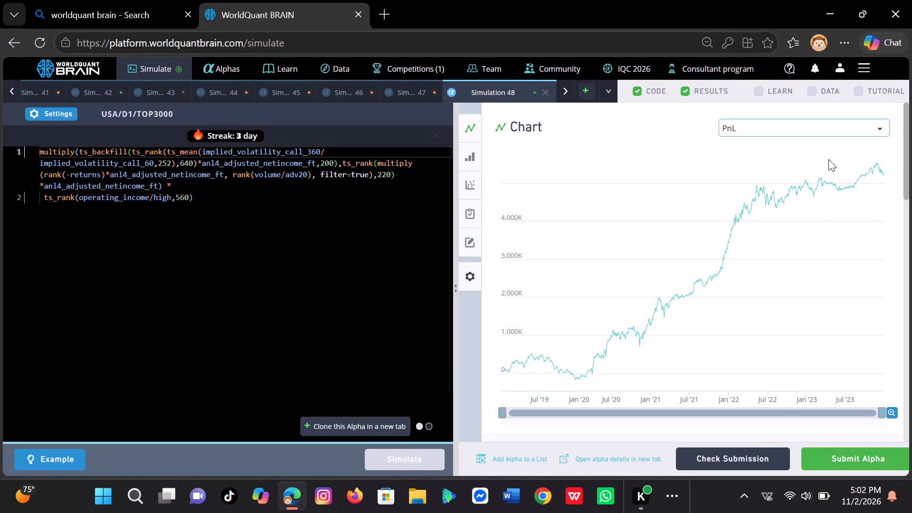
pyautogui.scroll(-1, 712, 222)
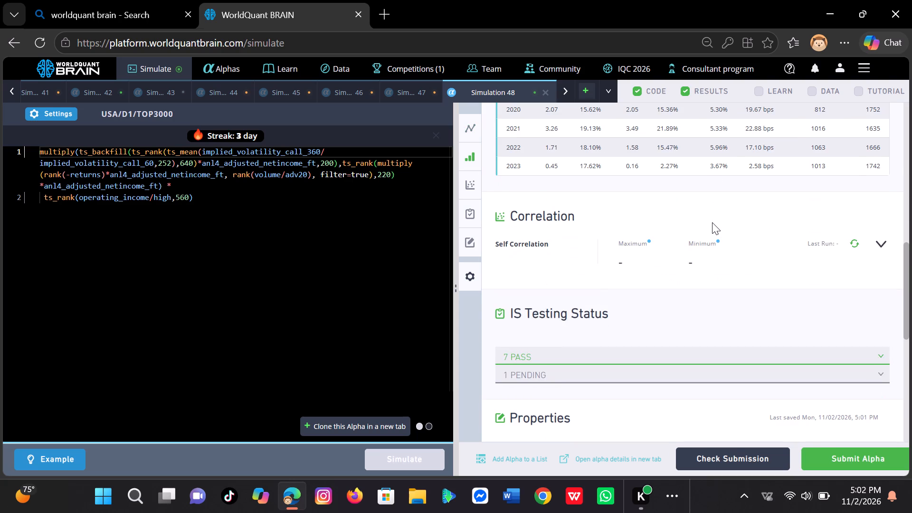
pyautogui.click(712, 222)
pyautogui.scroll(-1, 712, 222)
pyautogui.scroll(1, 712, 222)
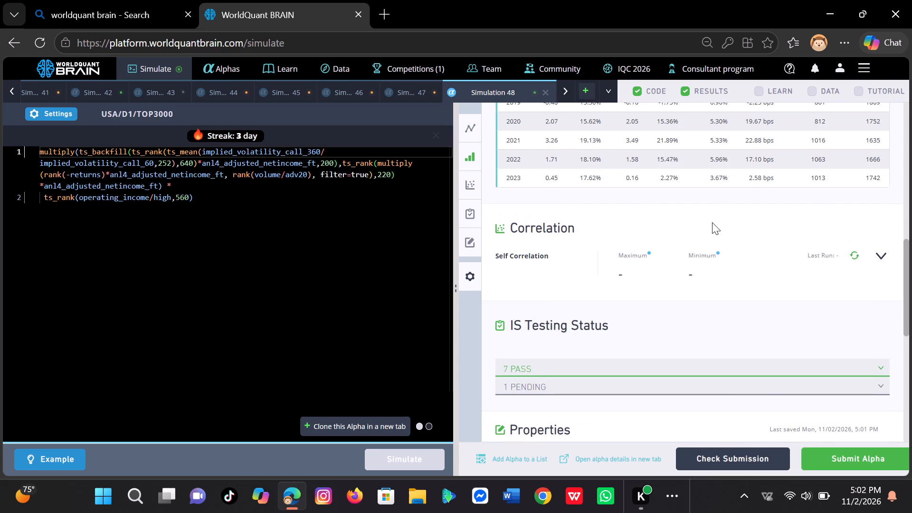
pyautogui.doubleClick(852, 252)
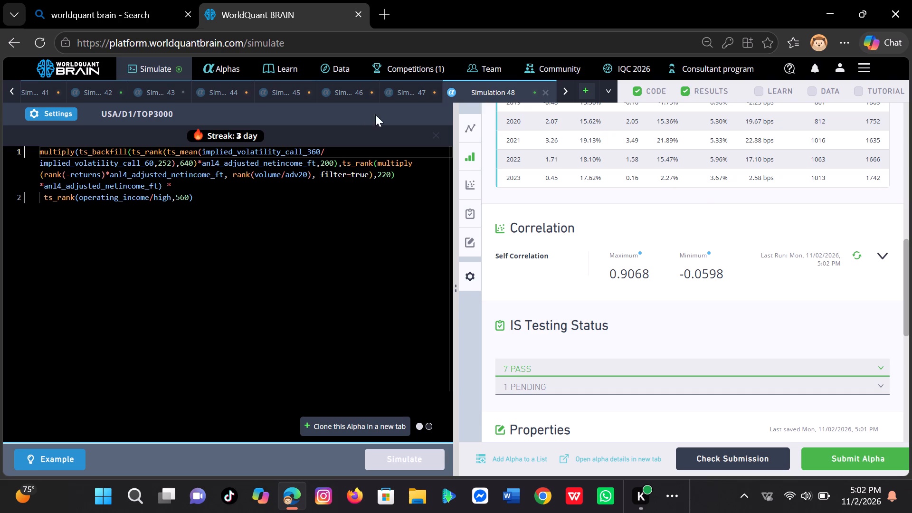
# Set Simulation 48's universe to TOP2000, apply the settings and simulate the alpha again.
pyautogui.click(50, 108)
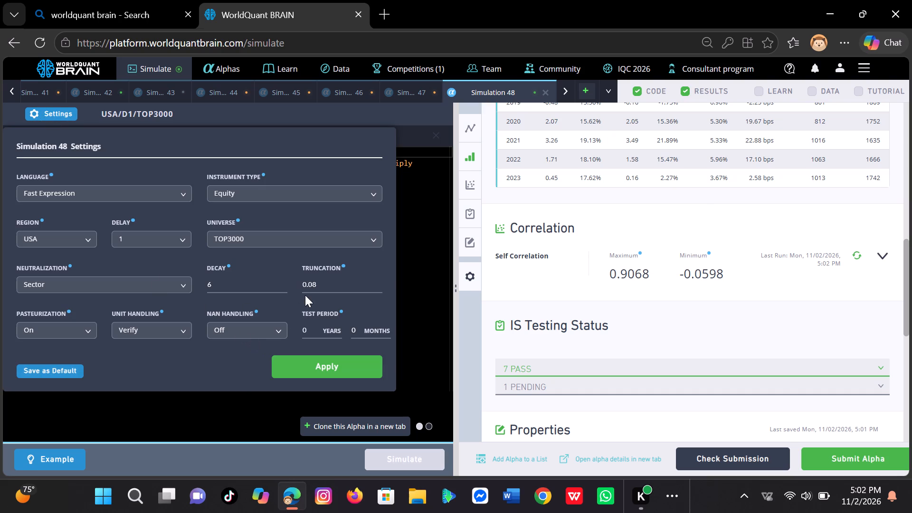
pyautogui.click(376, 238)
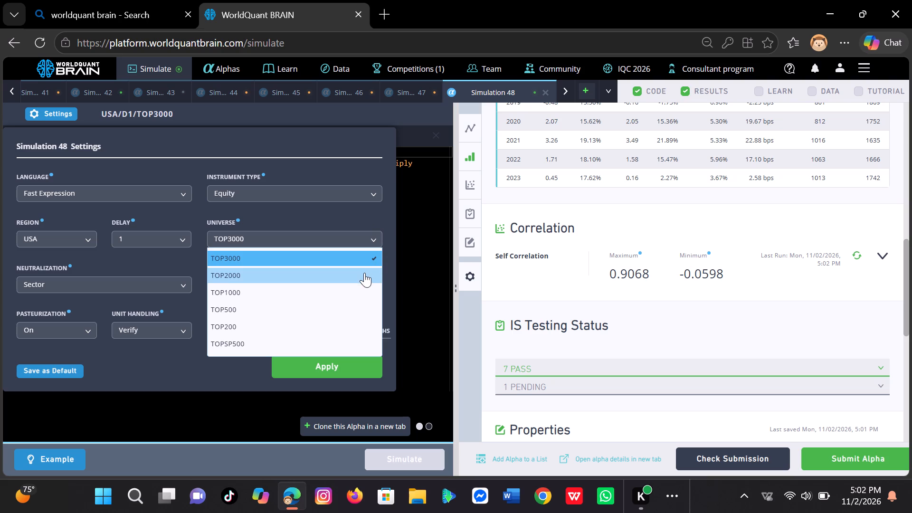
pyautogui.click(364, 272)
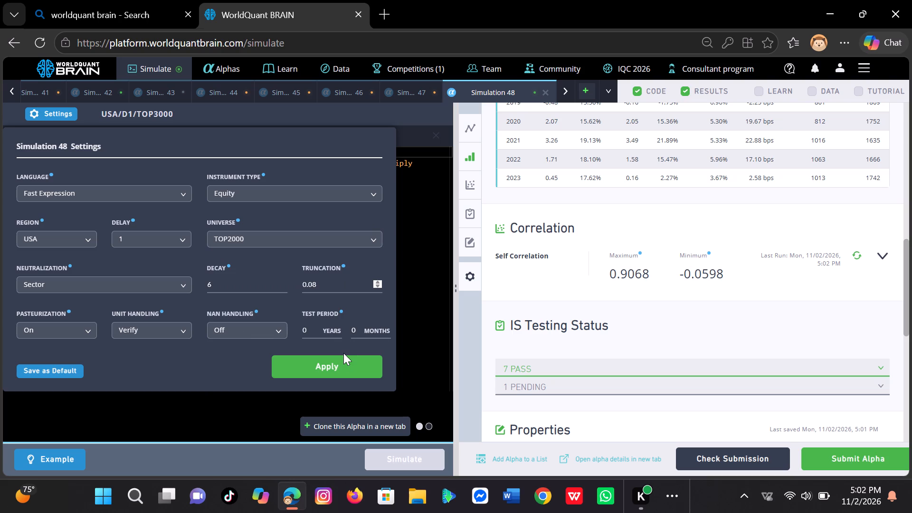
pyautogui.doubleClick(343, 353)
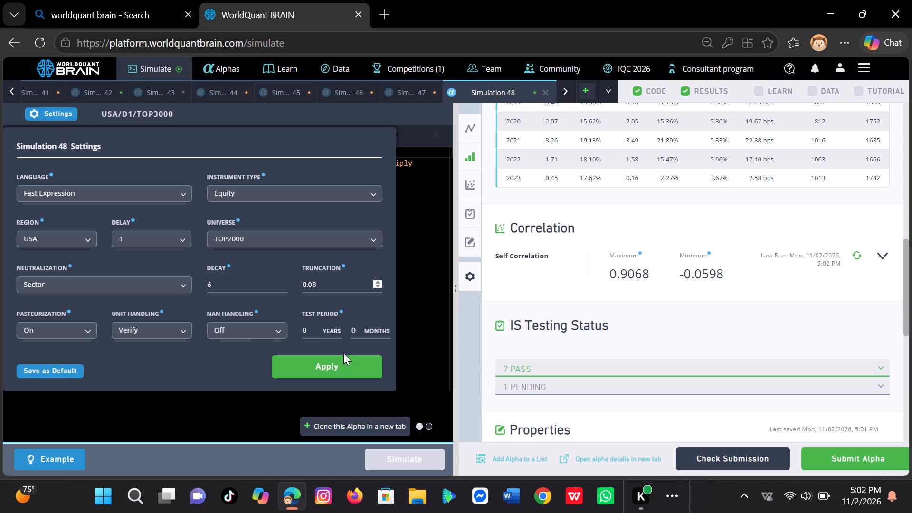
pyautogui.click(343, 361)
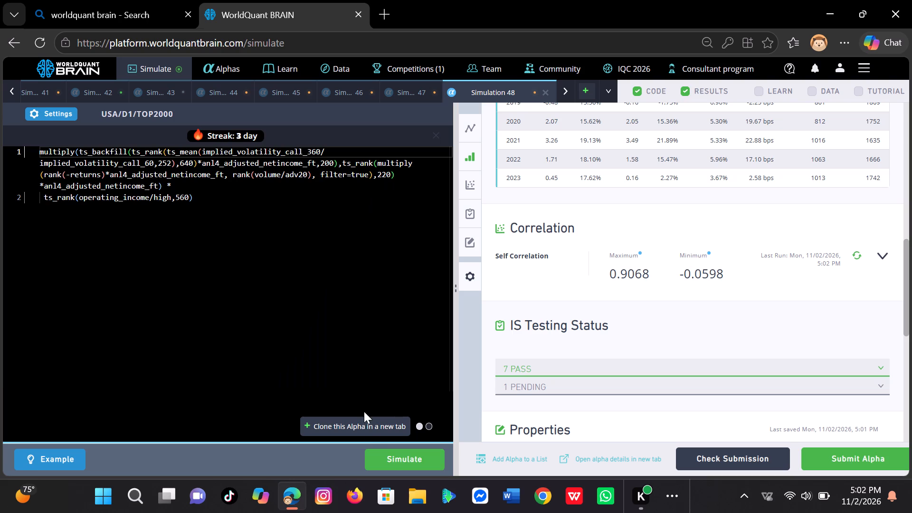
pyautogui.click(389, 457)
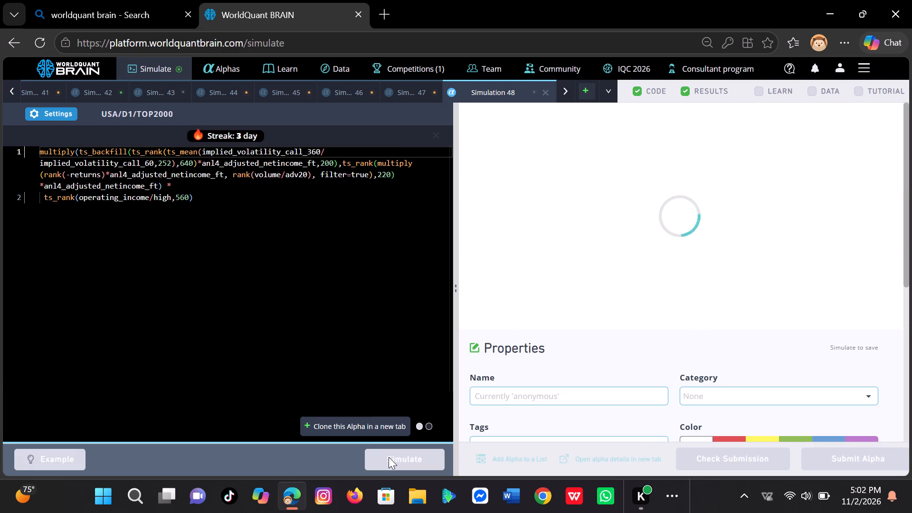
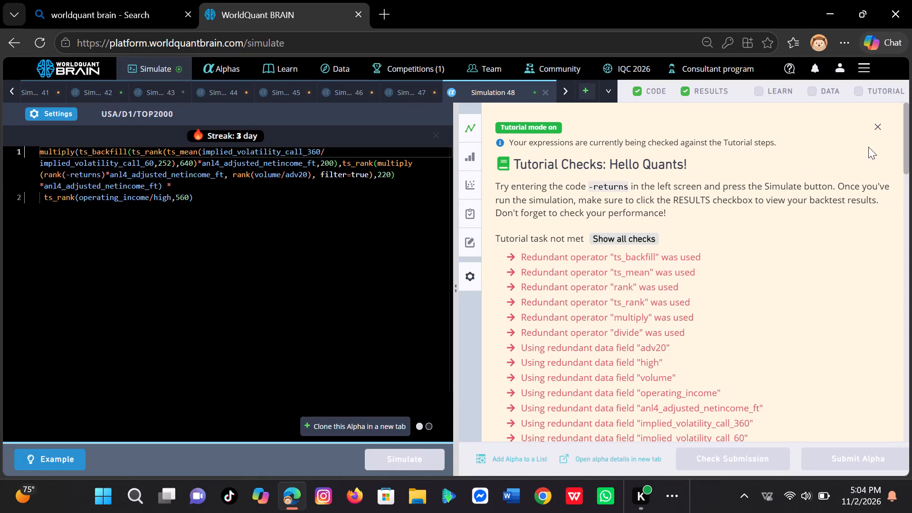
# Dismiss the tutorial checks and review Simulation 48's PnL chart, yearly summary and testing status.
pyautogui.click(886, 123)
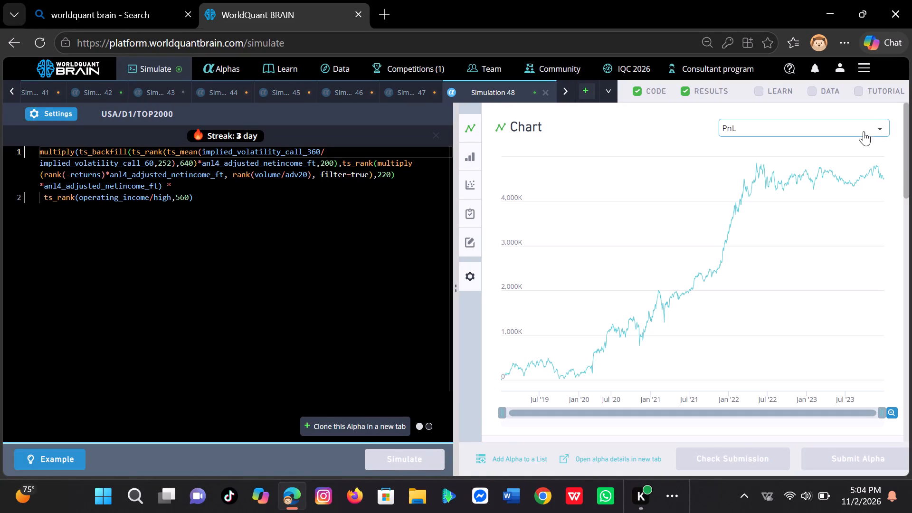
pyautogui.scroll(-2, 847, 147)
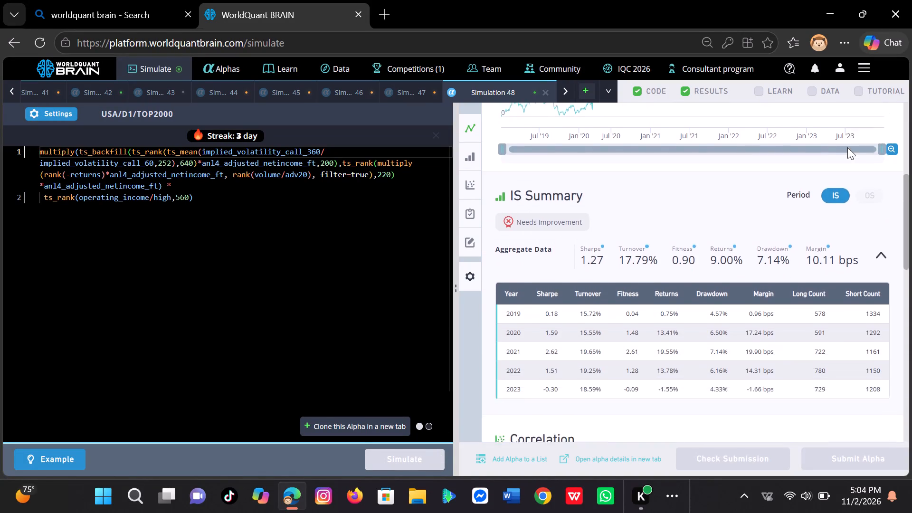
pyautogui.scroll(-1, 847, 147)
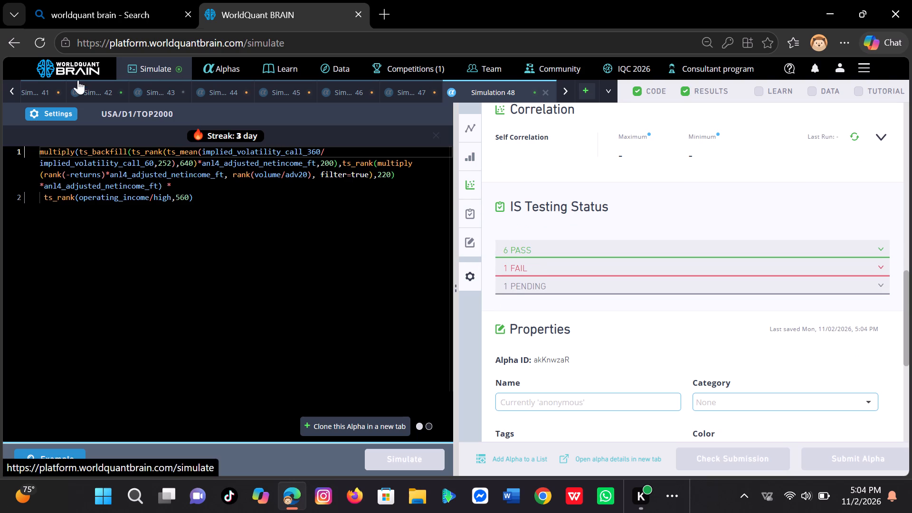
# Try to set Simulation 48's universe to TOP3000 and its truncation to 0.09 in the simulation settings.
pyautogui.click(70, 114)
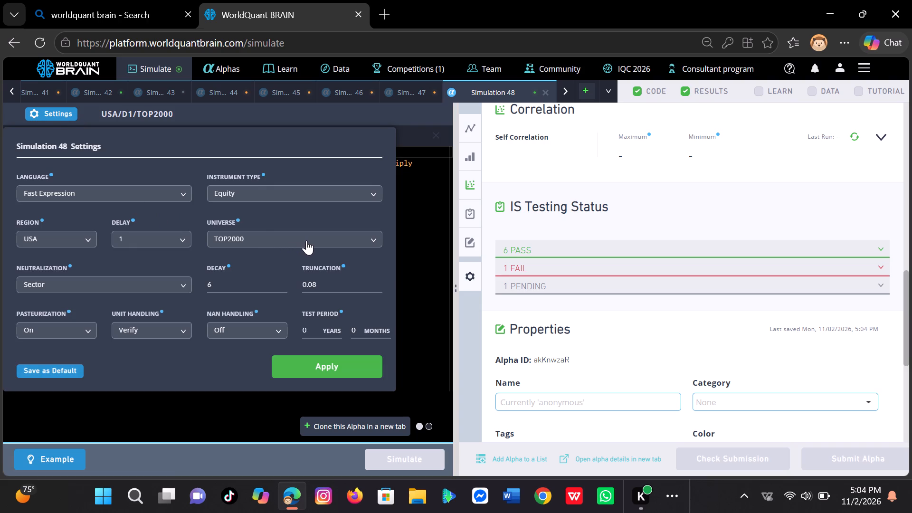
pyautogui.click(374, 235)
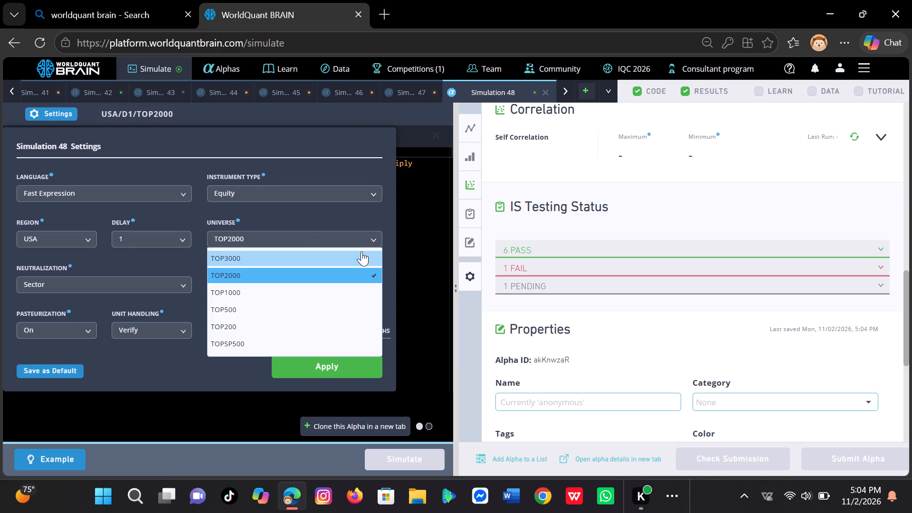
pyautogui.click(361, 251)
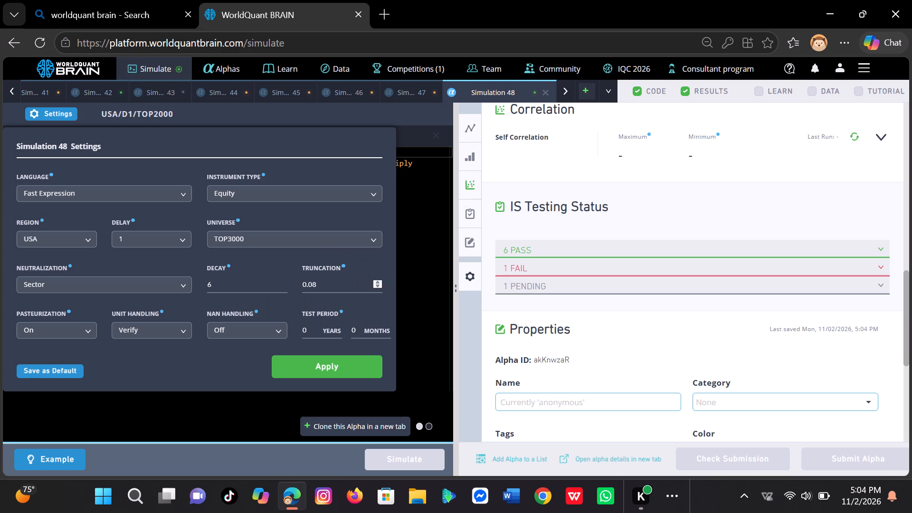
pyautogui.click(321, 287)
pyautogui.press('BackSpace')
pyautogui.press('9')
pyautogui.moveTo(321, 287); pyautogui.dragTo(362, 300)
# Clone the Simulation 48 alpha into a new simulation and simulate the copy.
pyautogui.click(353, 422)
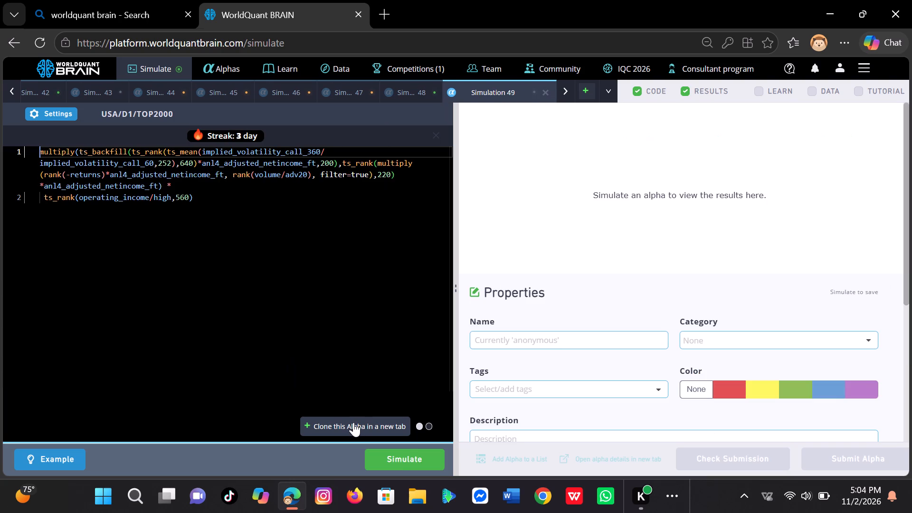
pyautogui.click(414, 463)
pyautogui.click(414, 463)
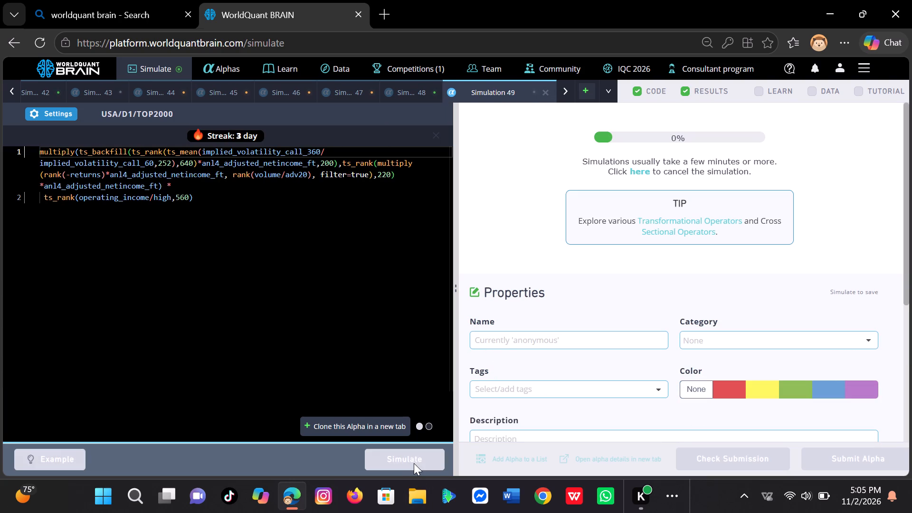
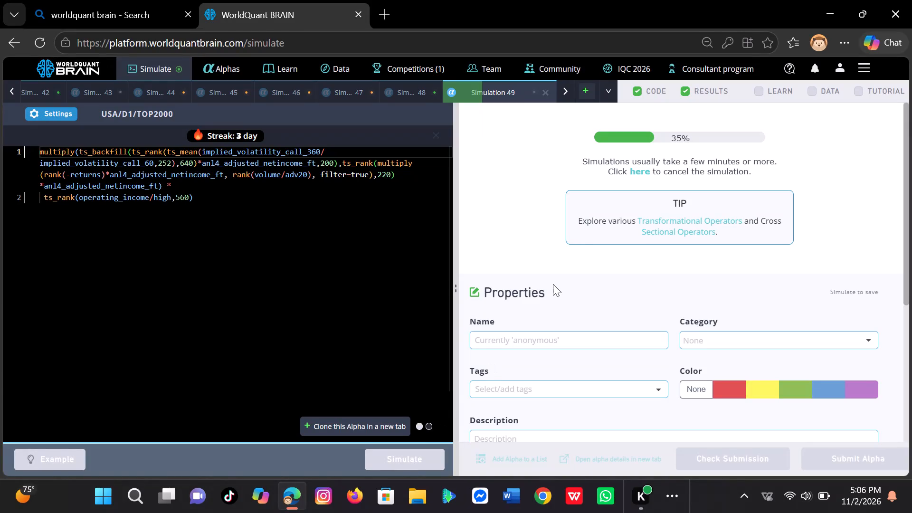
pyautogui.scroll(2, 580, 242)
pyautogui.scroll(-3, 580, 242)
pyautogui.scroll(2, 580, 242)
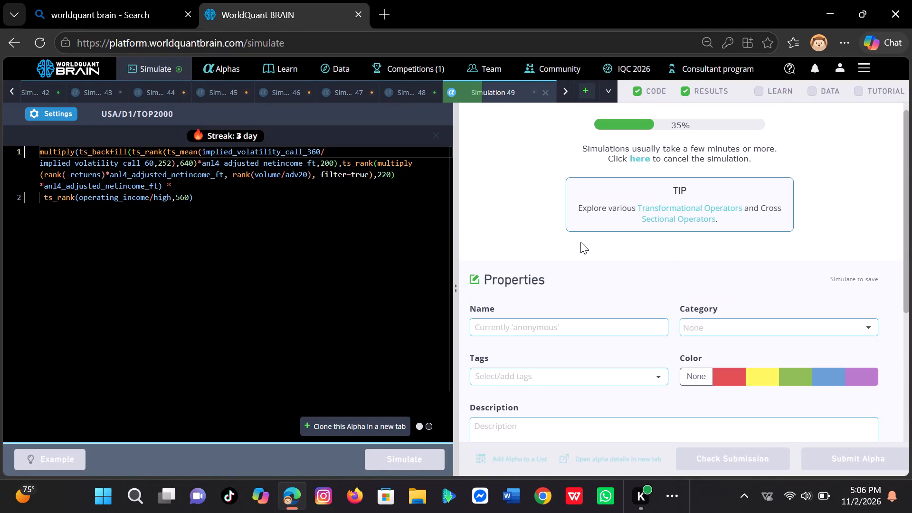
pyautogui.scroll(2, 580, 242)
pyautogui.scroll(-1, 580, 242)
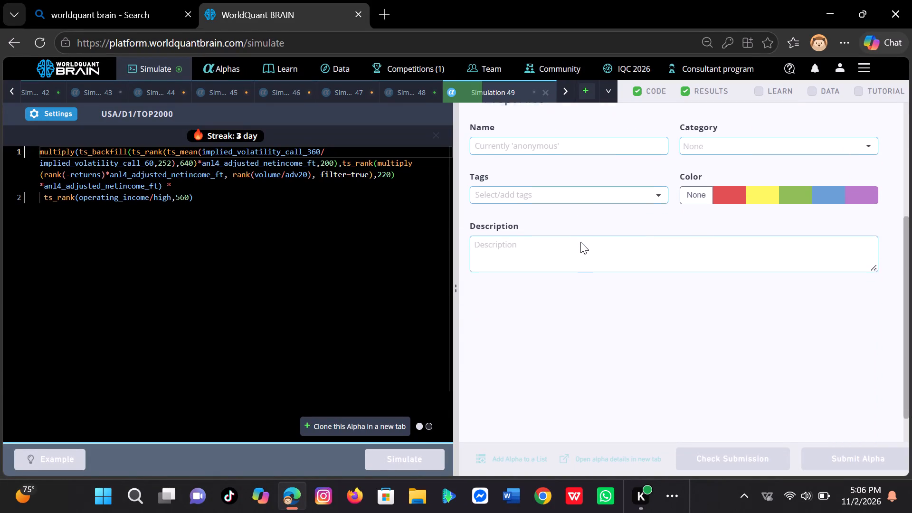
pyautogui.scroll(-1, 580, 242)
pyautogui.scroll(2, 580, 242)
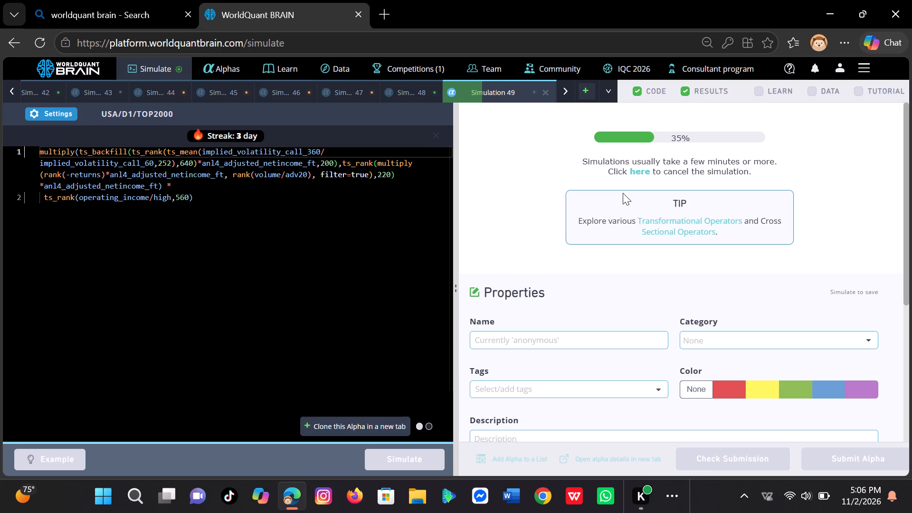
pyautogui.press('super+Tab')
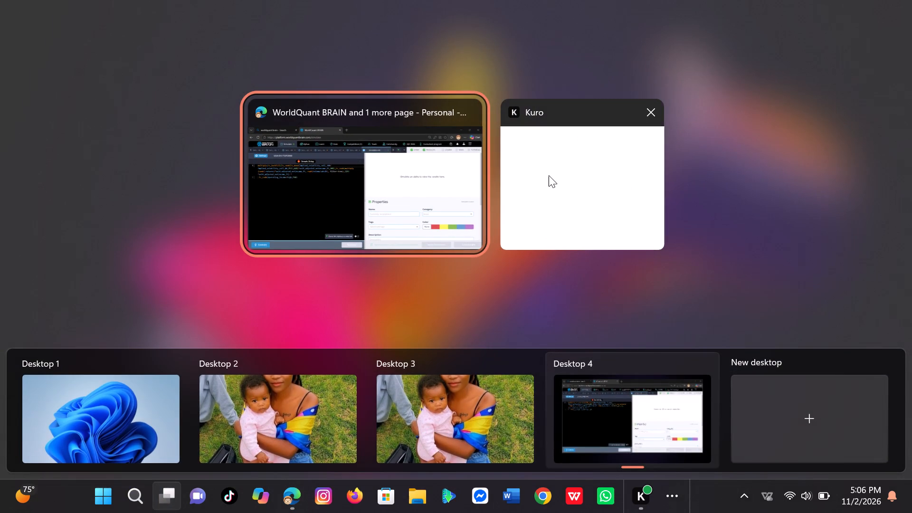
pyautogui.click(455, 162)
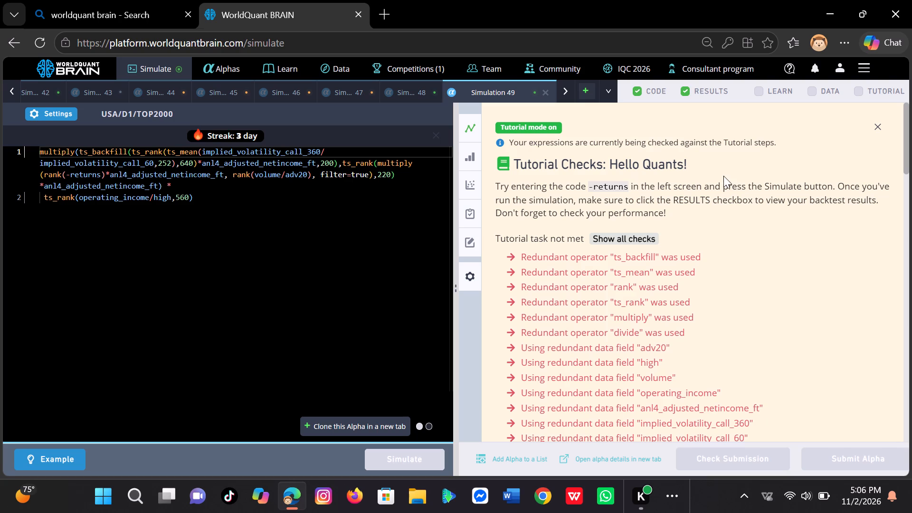
# Dismiss the tutorial checks and run the self-correlation check on Simulation 49's results.
pyautogui.click(882, 121)
pyautogui.scroll(-1, 850, 197)
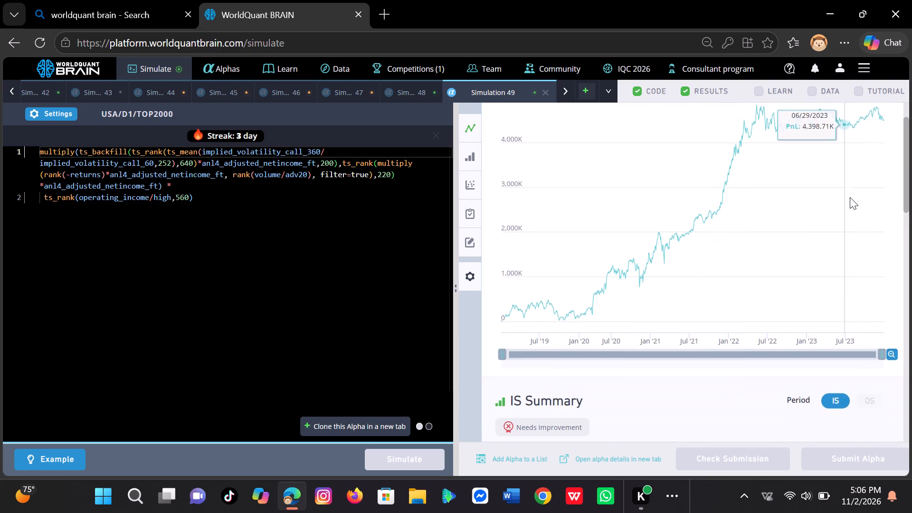
pyautogui.press('super+Tab')
pyautogui.scroll(-1, 850, 197)
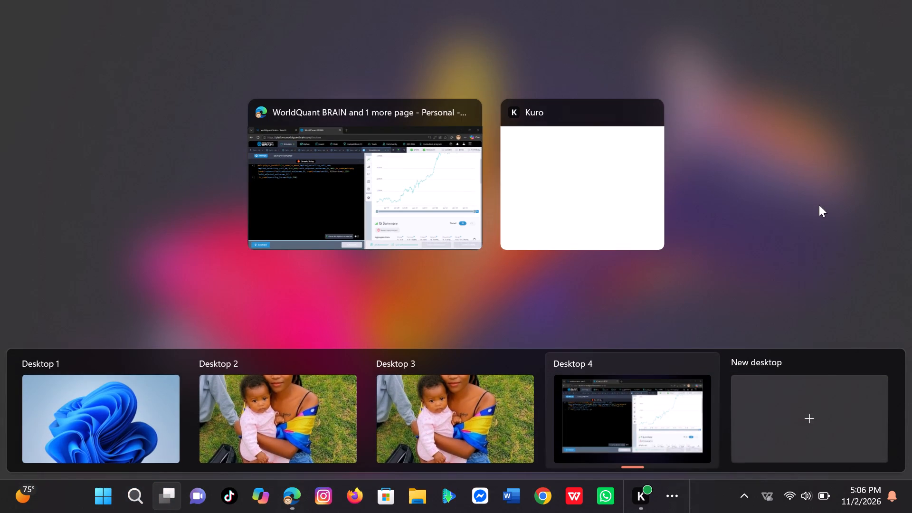
pyautogui.click(444, 171)
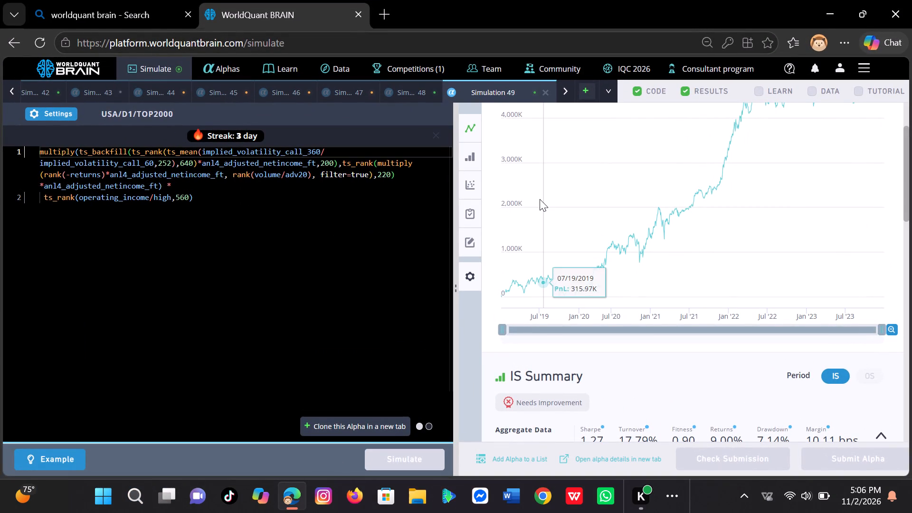
pyautogui.scroll(-2, 540, 199)
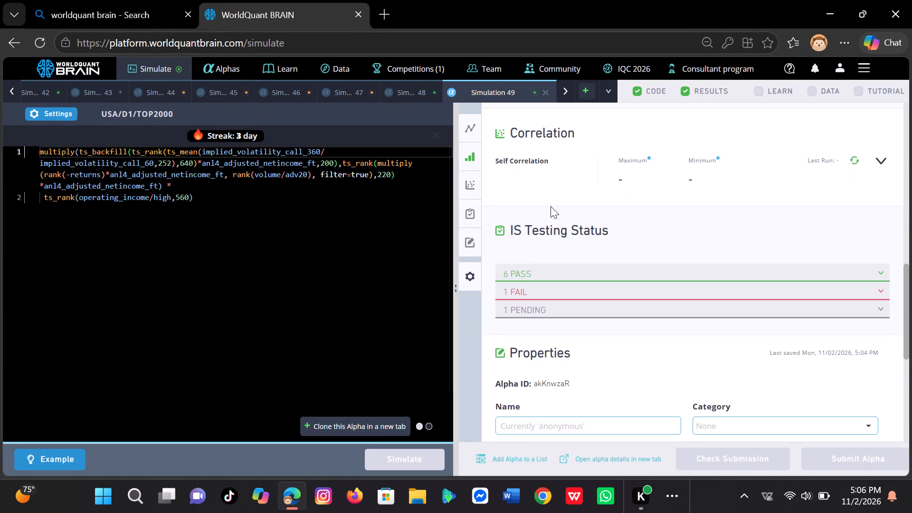
pyautogui.click(849, 160)
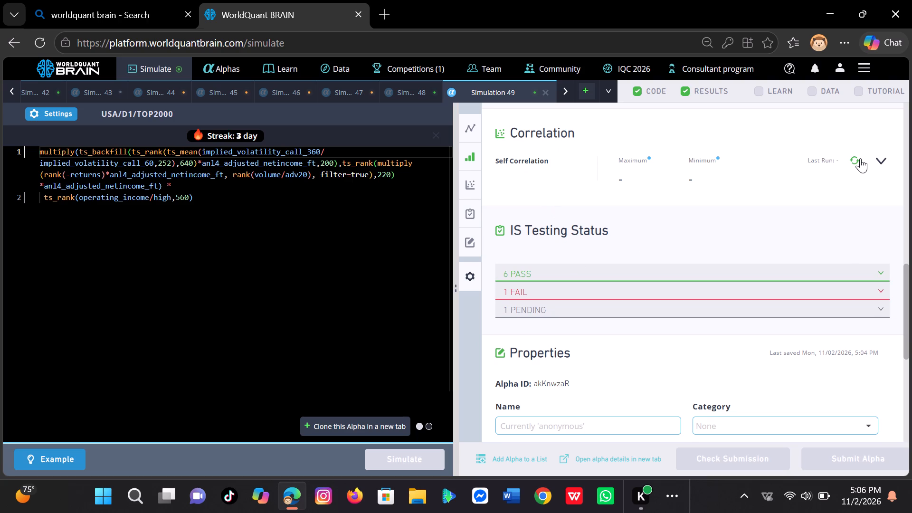
pyautogui.click(860, 158)
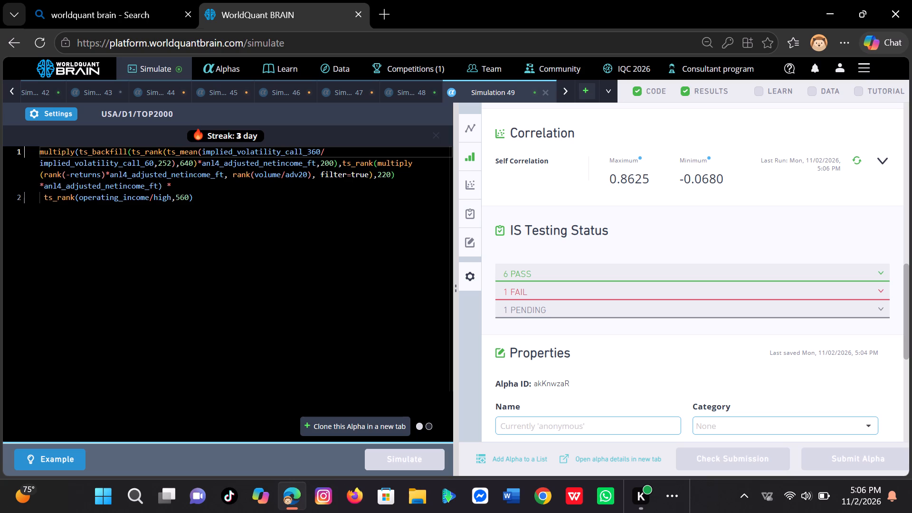
# Set Simulation 49's decay to 0 in the simulation settings and apply the change.
pyautogui.click(61, 107)
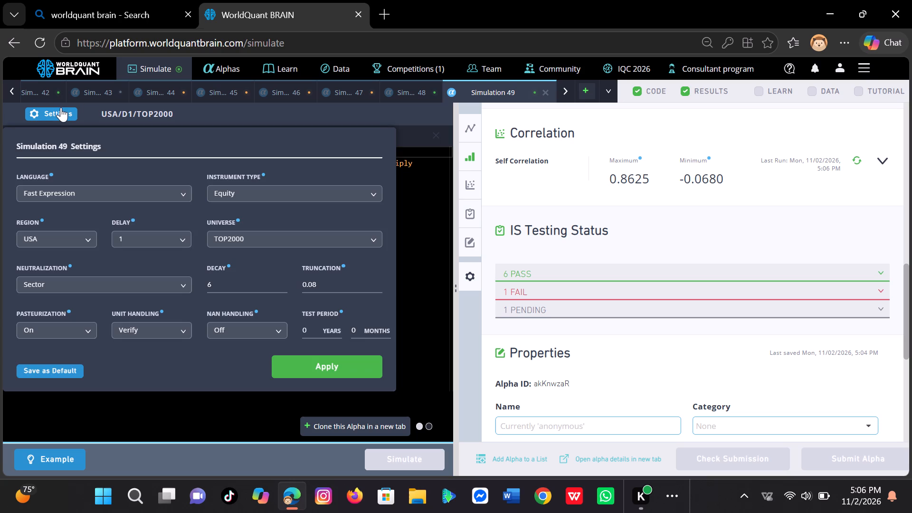
pyautogui.click(220, 284)
pyautogui.press('BackSpace')
pyautogui.press('0')
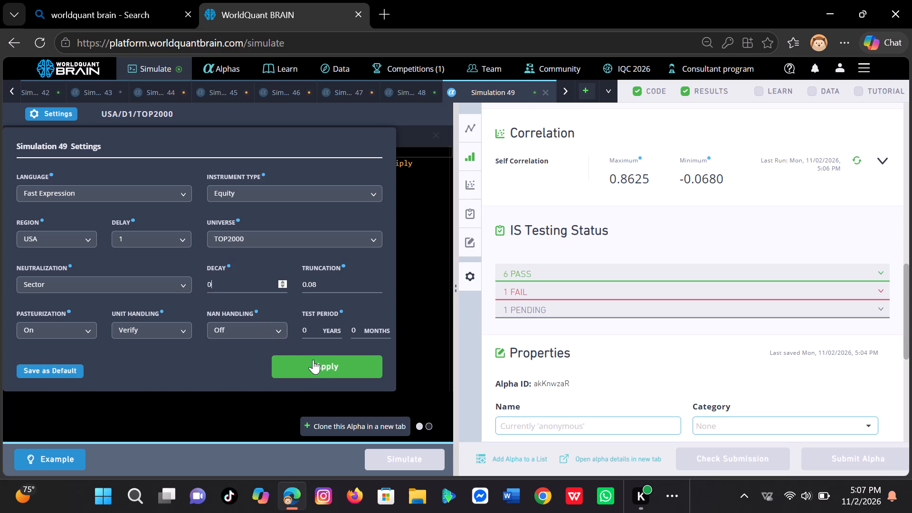
pyautogui.click(315, 363)
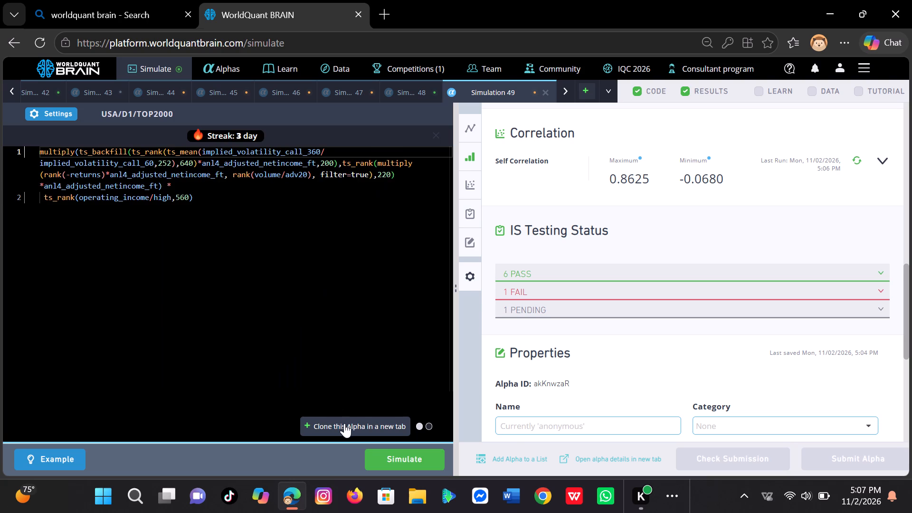
# Clone the Simulation 49 alpha into a new simulation and simulate the copy.
pyautogui.click(344, 423)
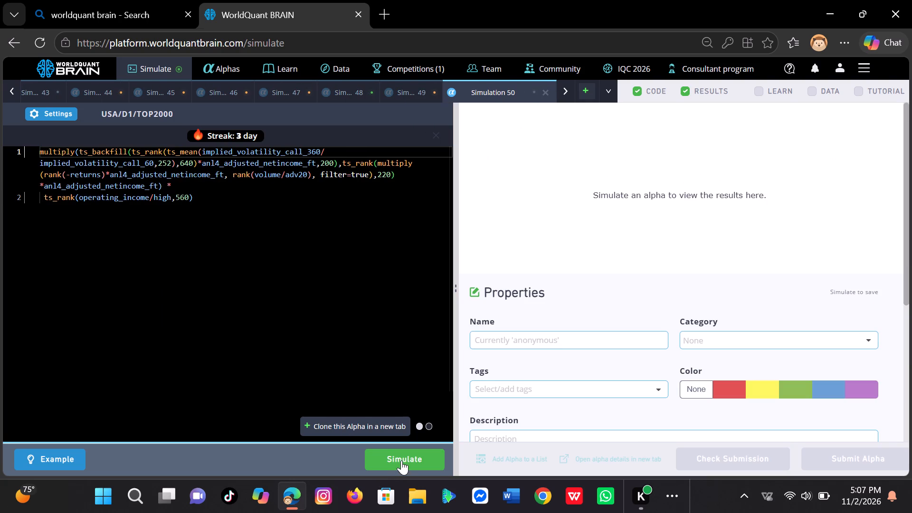
pyautogui.click(401, 460)
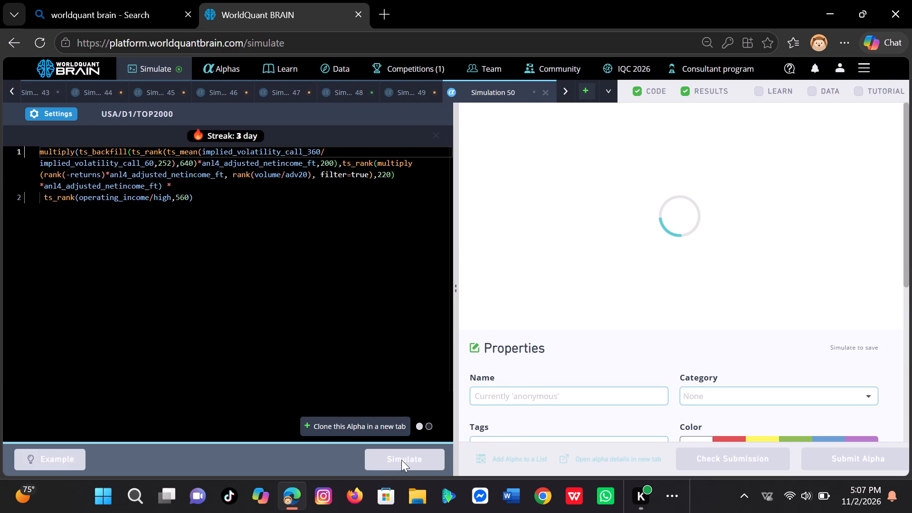
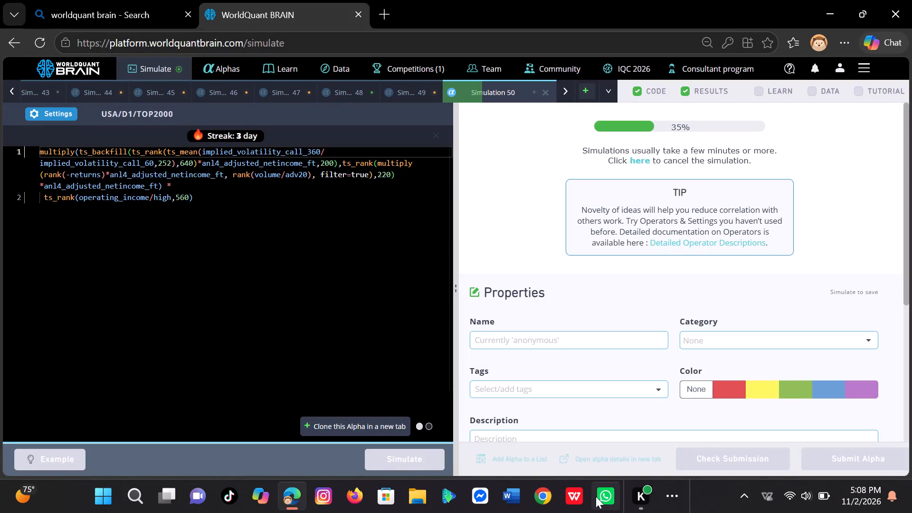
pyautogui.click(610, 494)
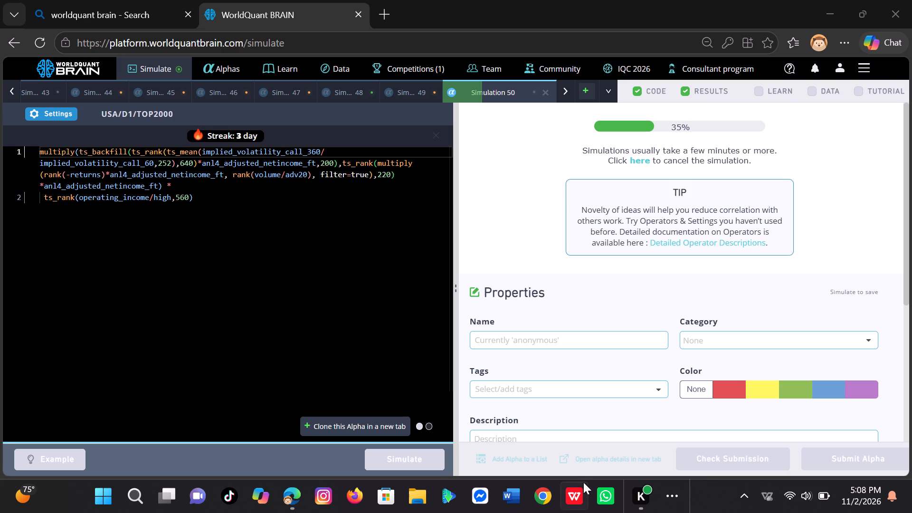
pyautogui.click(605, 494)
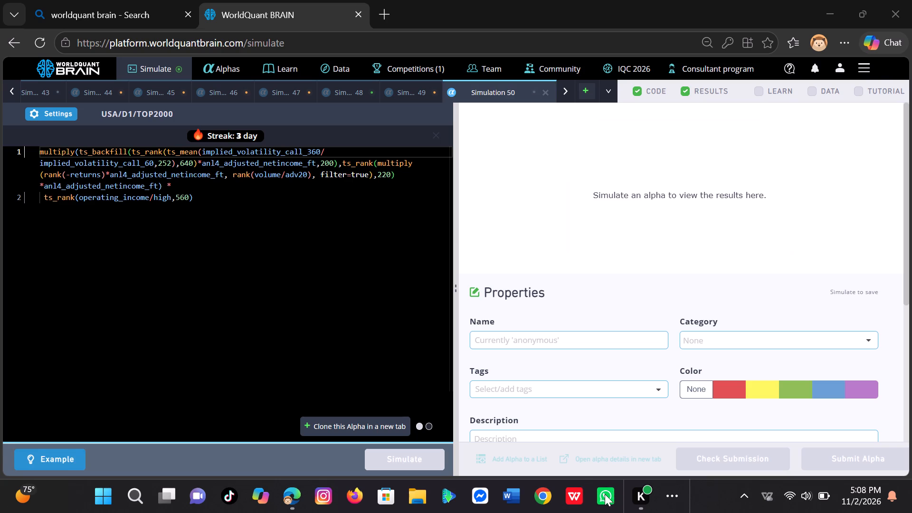
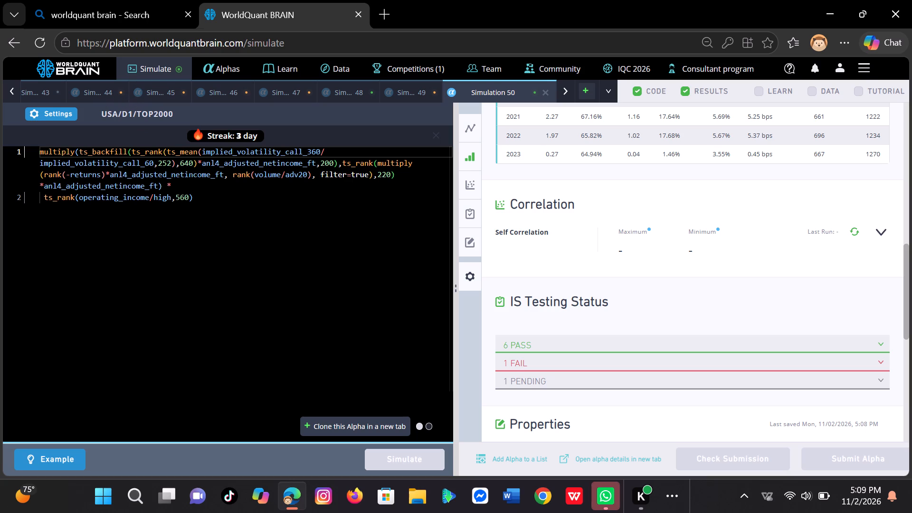
# Set the truncation to 0.008 in the Simulation 50 settings and apply the change.
pyautogui.click(68, 109)
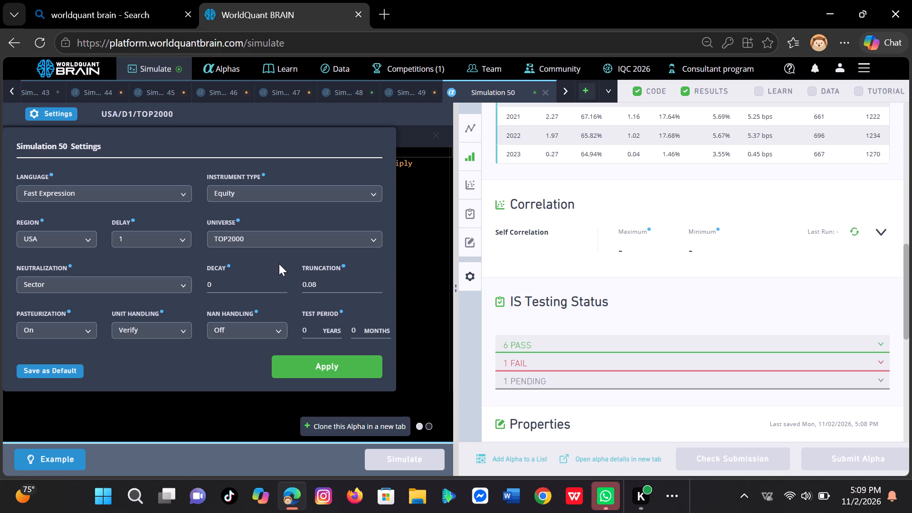
pyautogui.click(315, 284)
pyautogui.press('BackSpace')
pyautogui.press('0')
pyautogui.press('8')
pyautogui.click(321, 363)
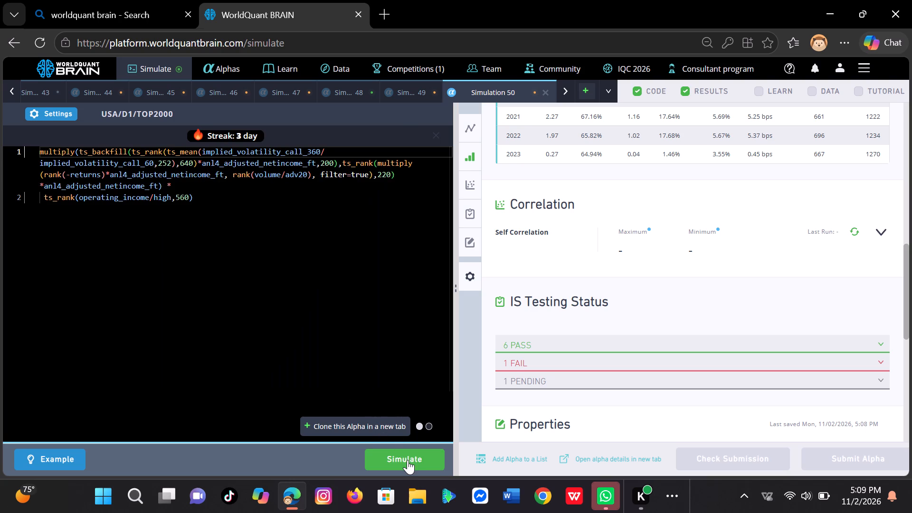
# Run the Simulation 50 alpha again with the updated settings.
pyautogui.click(408, 460)
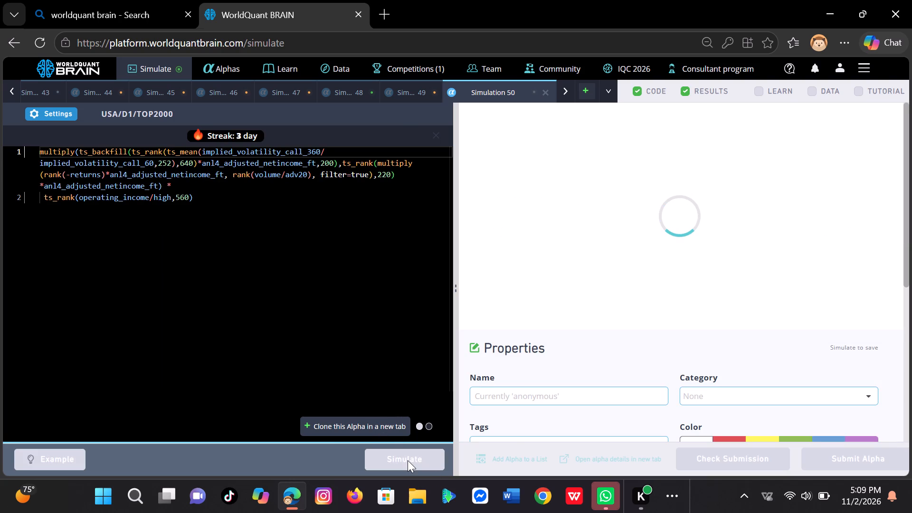
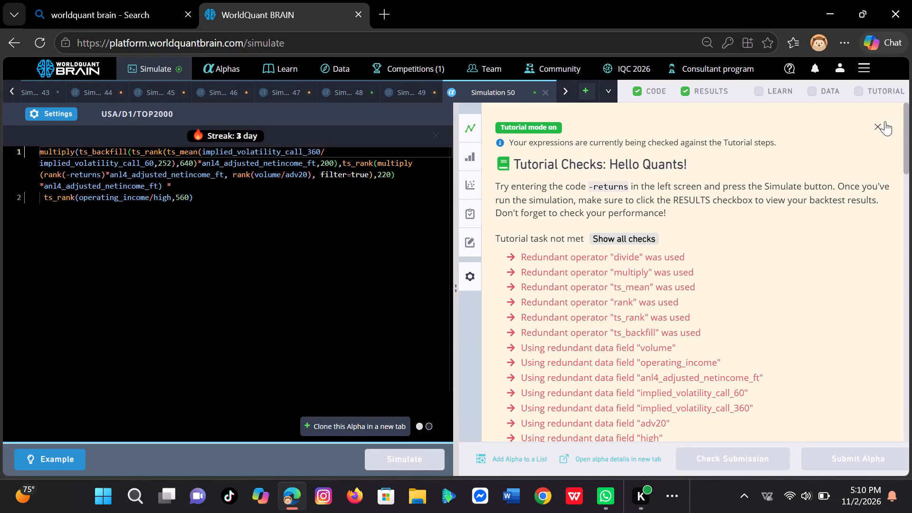
# Review Simulation 50's IS Summary and IS Testing Status, and open a new blank simulation.
pyautogui.scroll(-1, 853, 234)
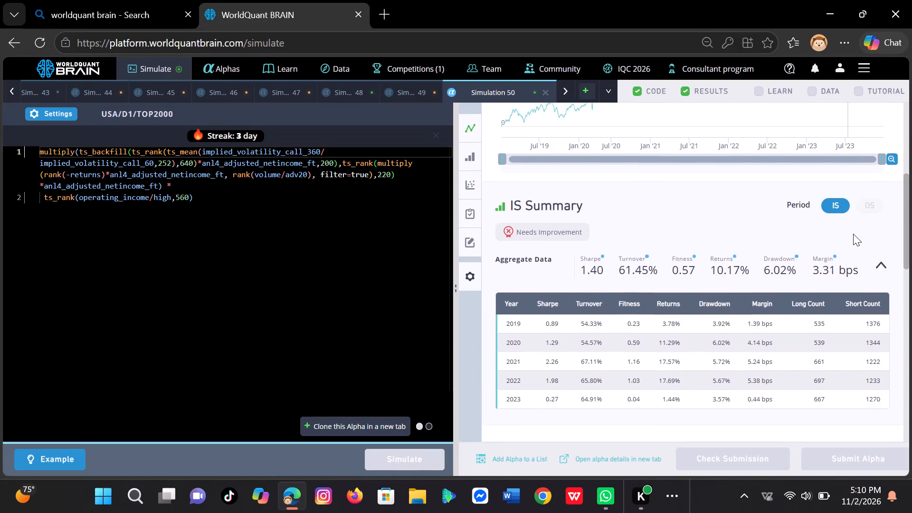
pyautogui.scroll(-1, 853, 234)
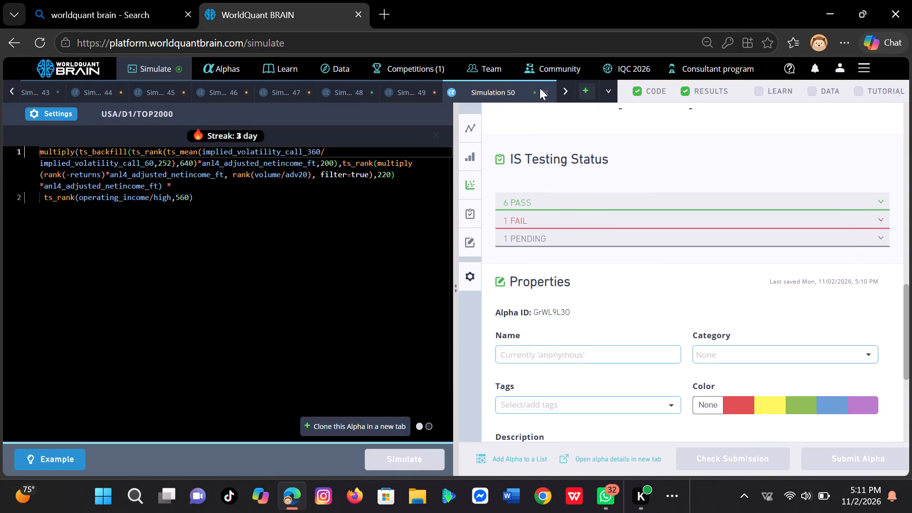
pyautogui.click(583, 89)
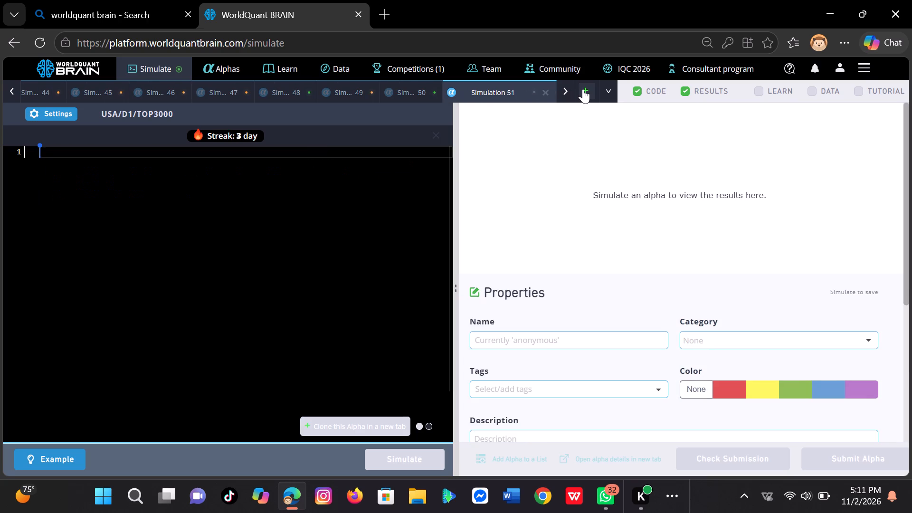
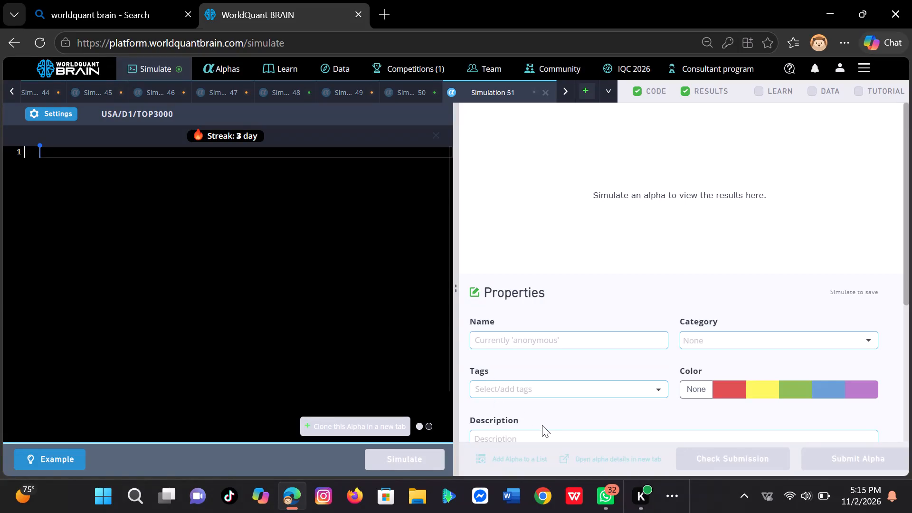
# Switch from the empty Simulation 51 to the WhatsApp window.
pyautogui.click(606, 494)
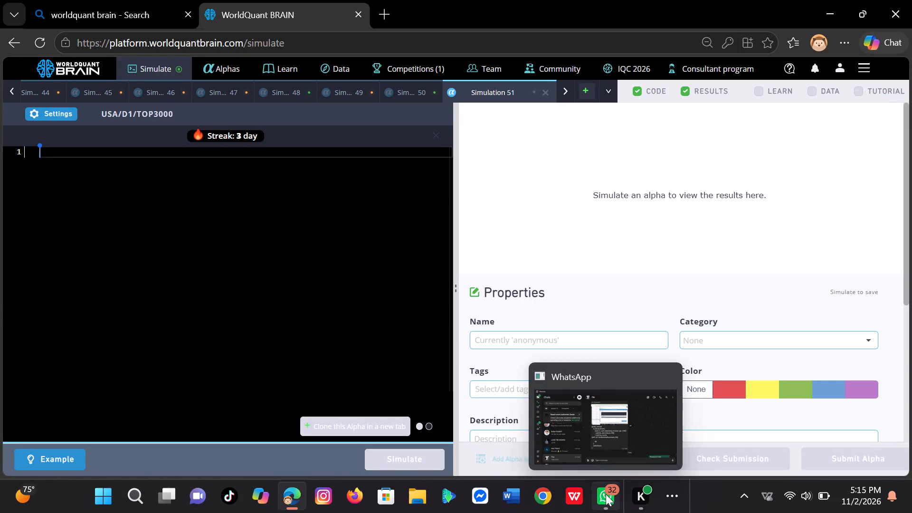
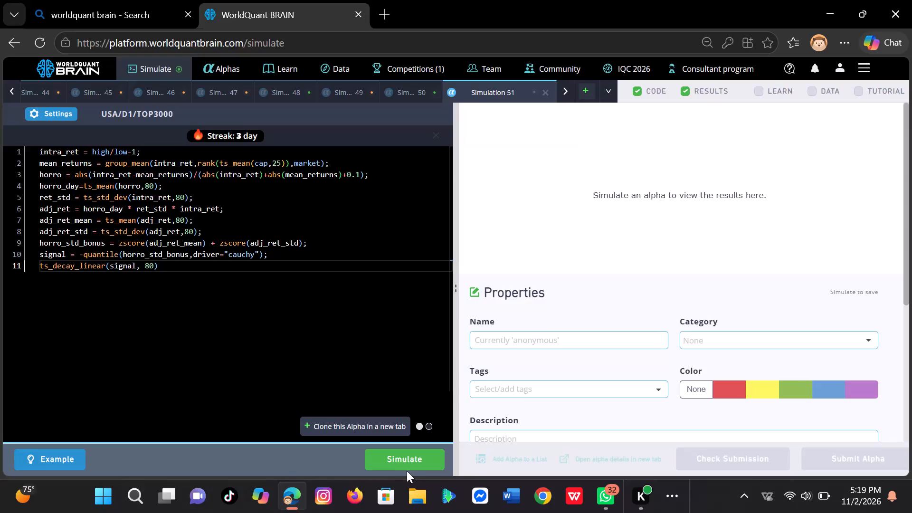
# Run the simulation of the alpha in Simulation 51 with the USA/D1/TOP3000 settings.
pyautogui.click(412, 463)
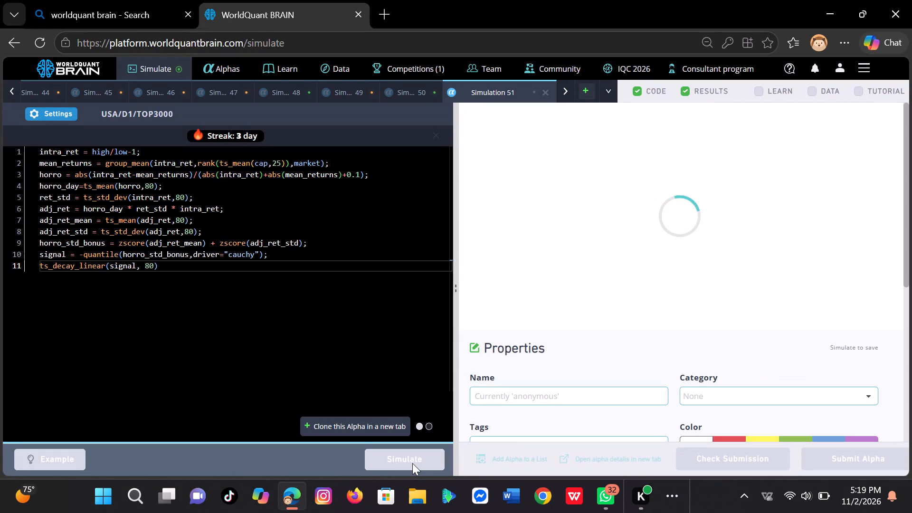
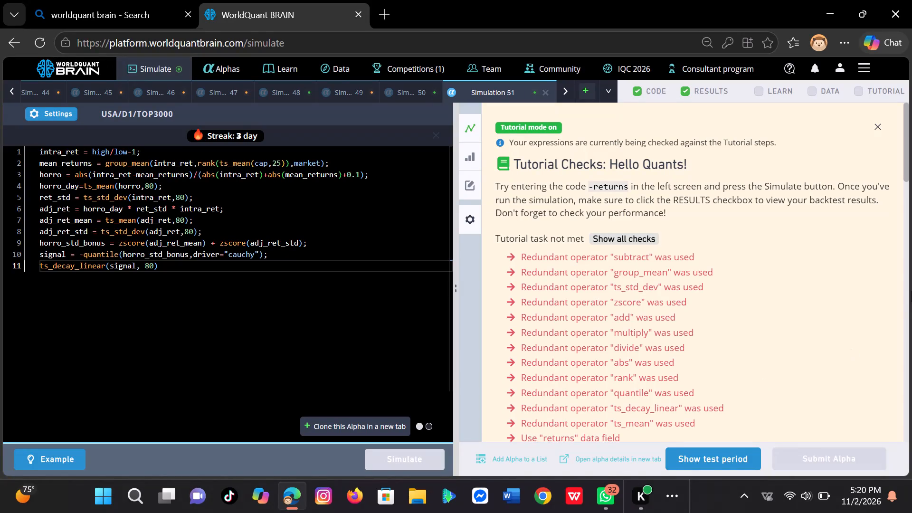
# Show the test period for Simulation 51 and examine its yearly performance, correlation section and IS testing status.
pyautogui.click(706, 463)
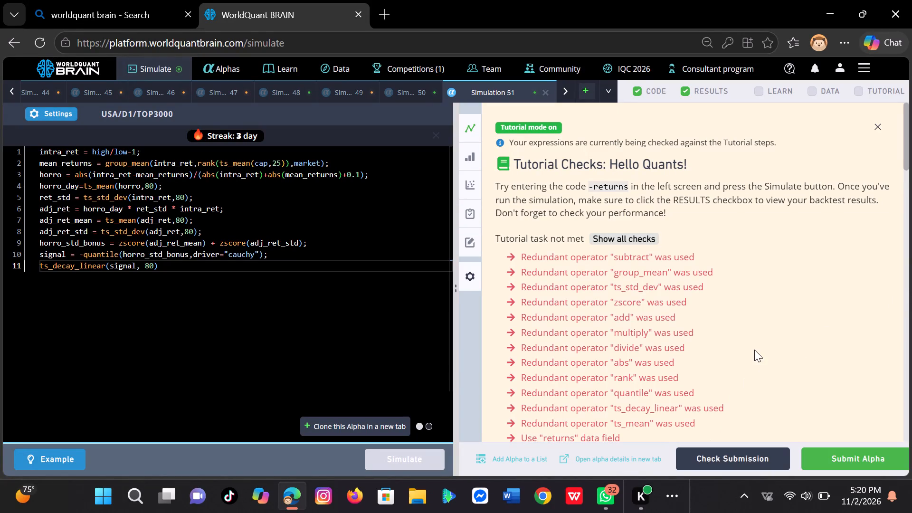
pyautogui.scroll(-2, 778, 270)
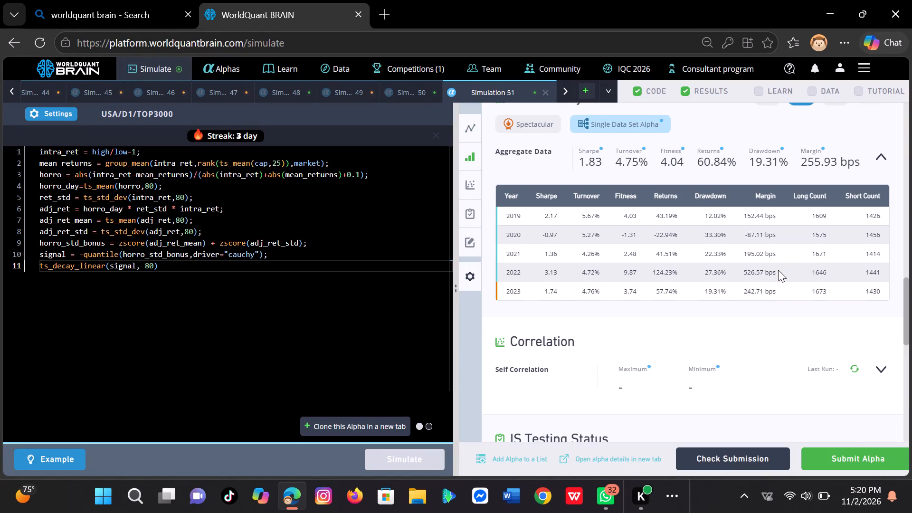
pyautogui.scroll(-2, 778, 270)
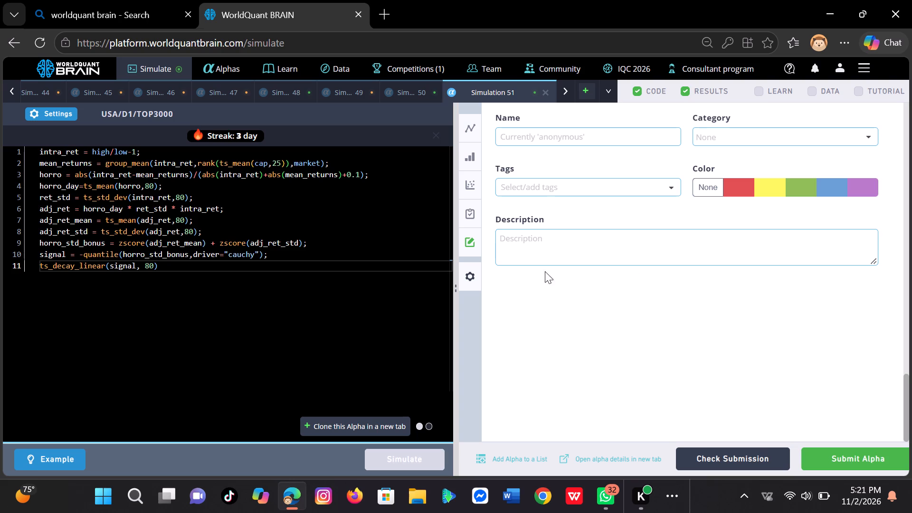
pyautogui.scroll(-1, 529, 272)
pyautogui.scroll(-3, 388, 273)
pyautogui.scroll(2, 388, 273)
pyautogui.scroll(2, 563, 200)
pyautogui.scroll(-1, 563, 200)
pyautogui.scroll(1, 563, 200)
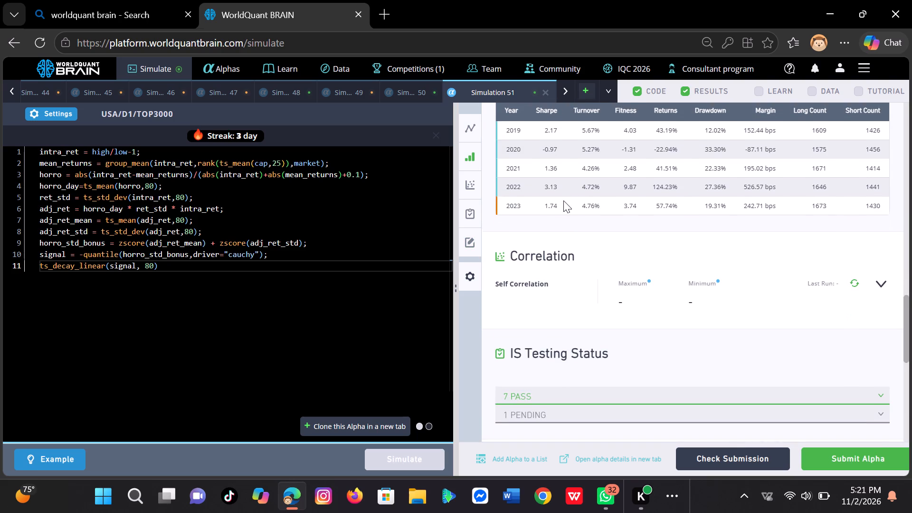
# Run the self-correlation check for the alpha in Simulation 51.
pyautogui.scroll(1, 563, 200)
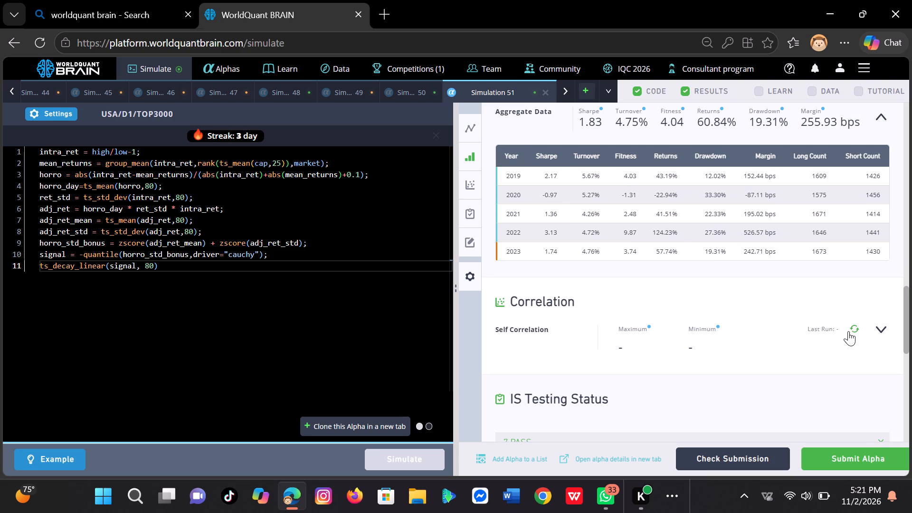
pyautogui.click(849, 331)
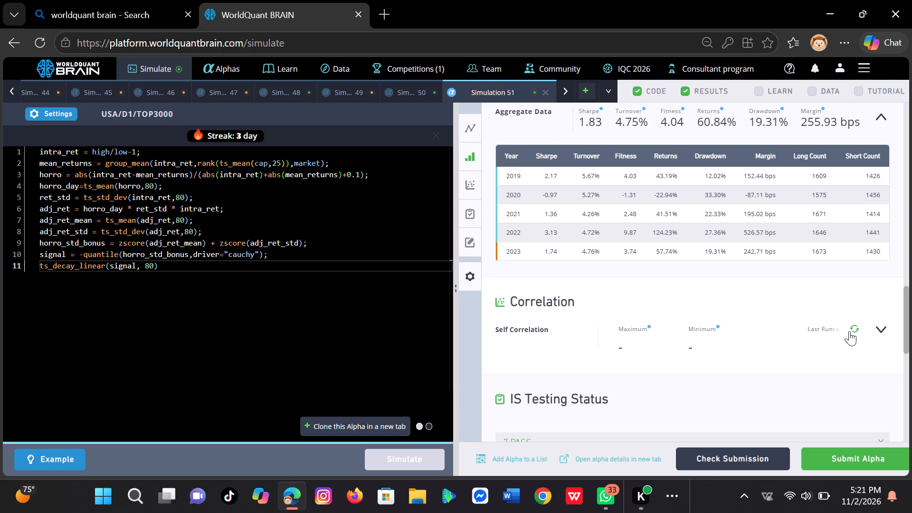
pyautogui.click(857, 327)
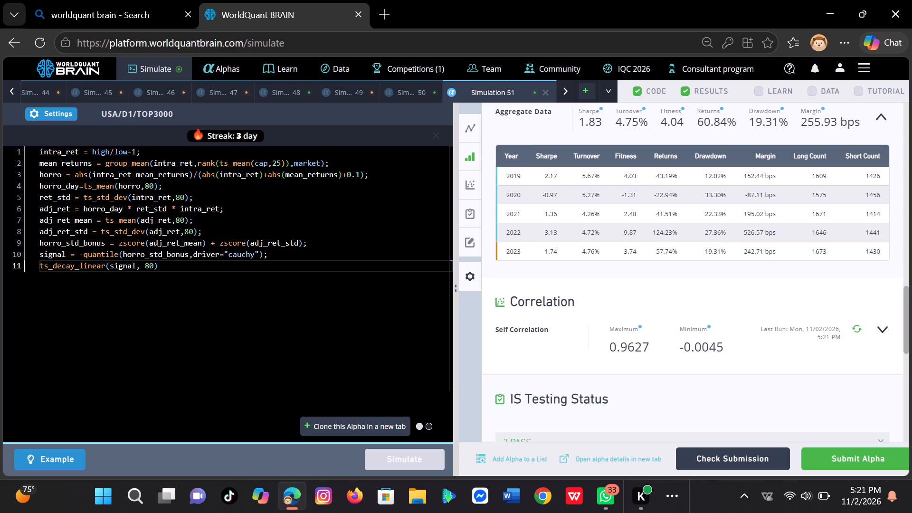
# Set the lookback to 70 in the adj_ret_std ts_std_dev expression and in the final ts_decay_linear expression.
pyautogui.click(193, 233)
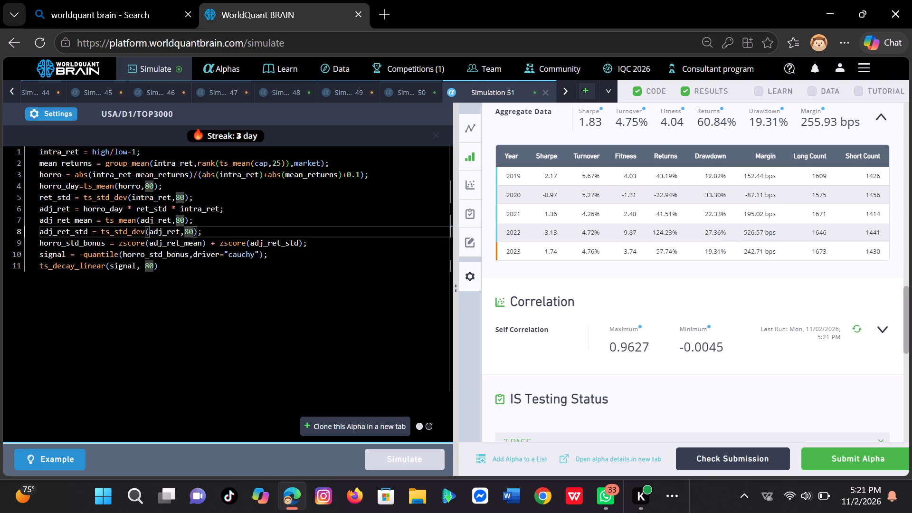
pyautogui.press('BackSpace')
pyautogui.press('BackSpace')
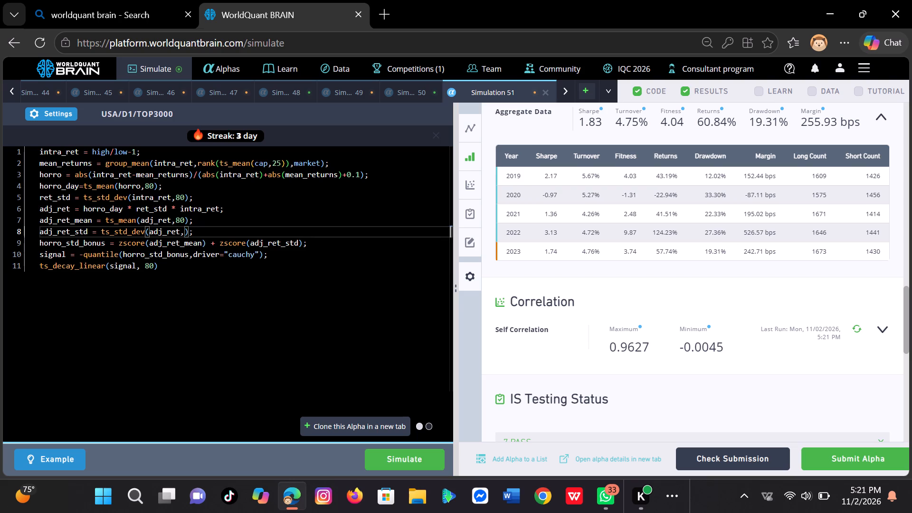
pyautogui.press('7')
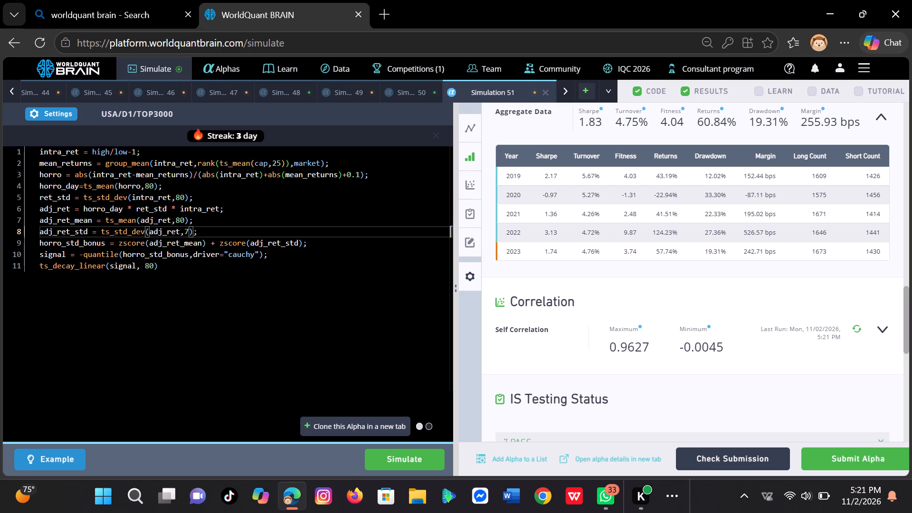
pyautogui.press('0')
pyautogui.click(150, 267)
pyautogui.press('BackSpace')
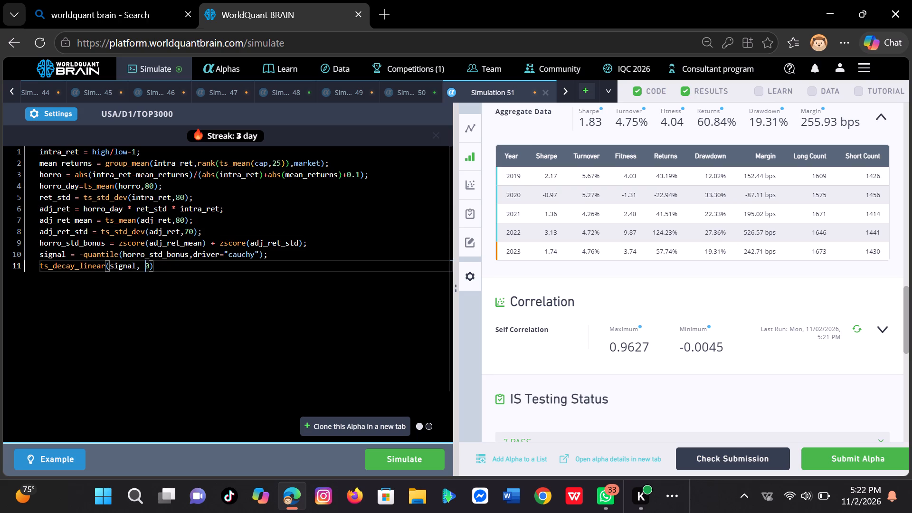
pyautogui.press('7')
# Set the lookback windows in the adj_ret_mean, ret_std and horro_day expressions to 70.
pyautogui.click(179, 218)
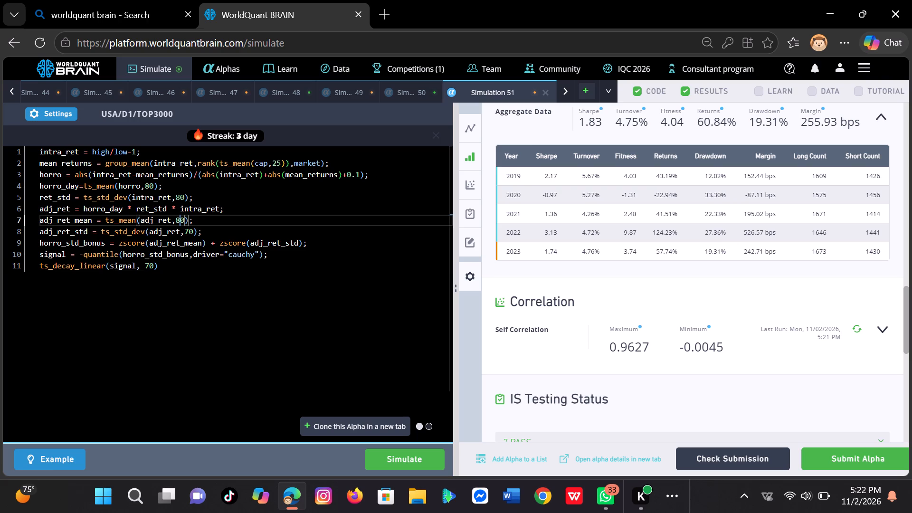
pyautogui.press('BackSpace')
pyautogui.press('7')
pyautogui.press('0')
pyautogui.press('BackSpace')
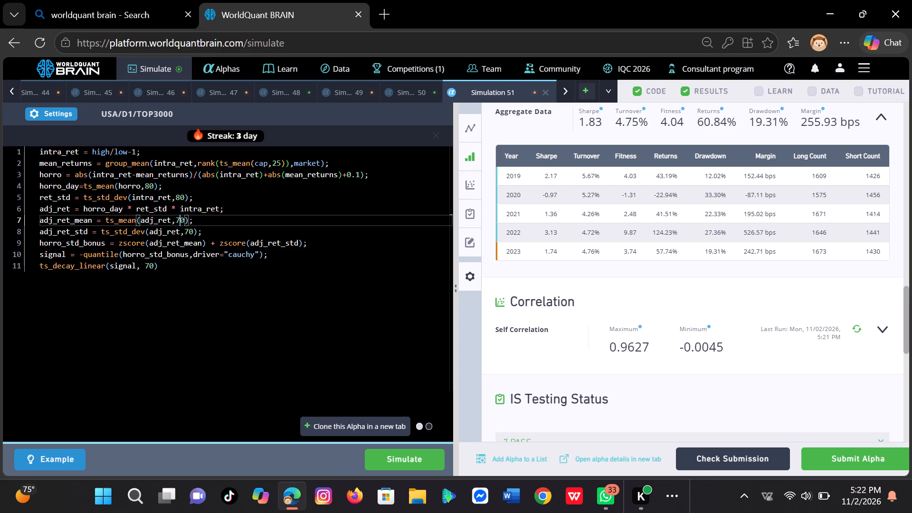
pyautogui.click(180, 195)
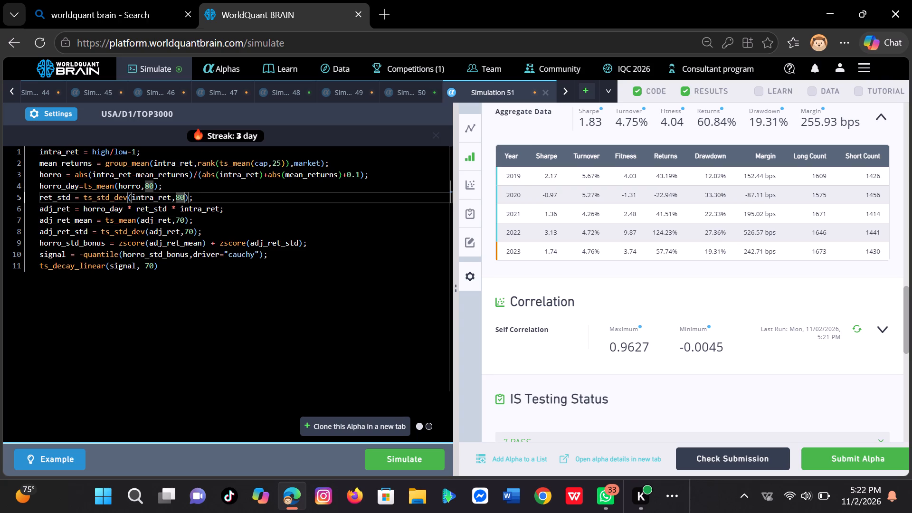
pyautogui.press('BackSpace')
pyautogui.press('7')
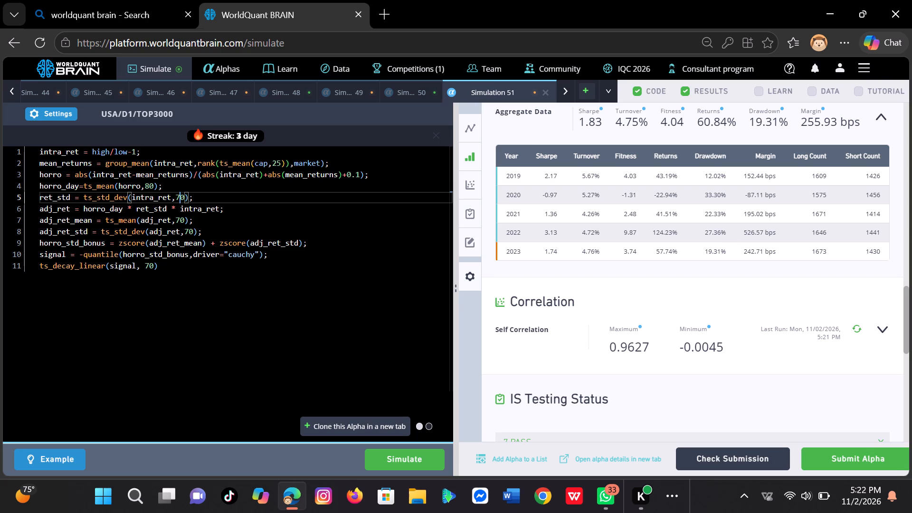
pyautogui.click(150, 185)
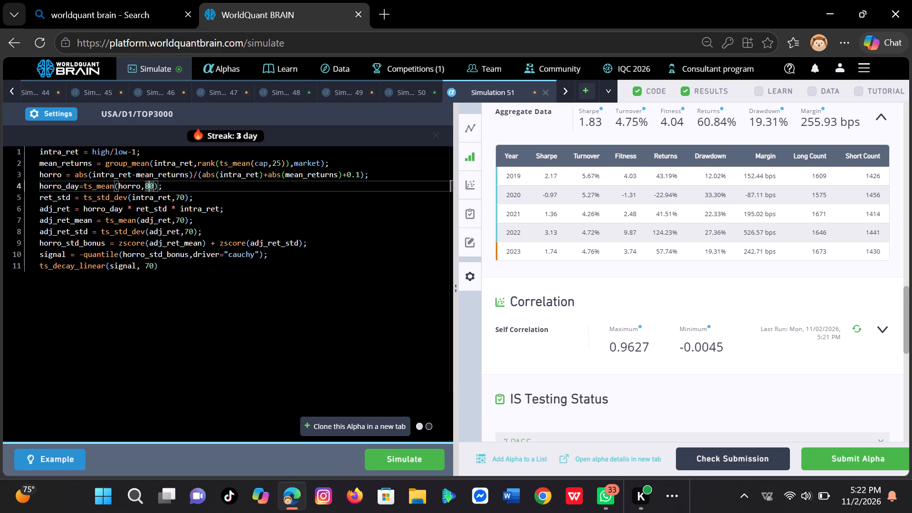
pyautogui.press('BackSpace')
pyautogui.press('7')
# Clone the edited alpha into a new tab, and clone that copy again into another tab.
pyautogui.scroll(1, 158, 222)
pyautogui.click(353, 426)
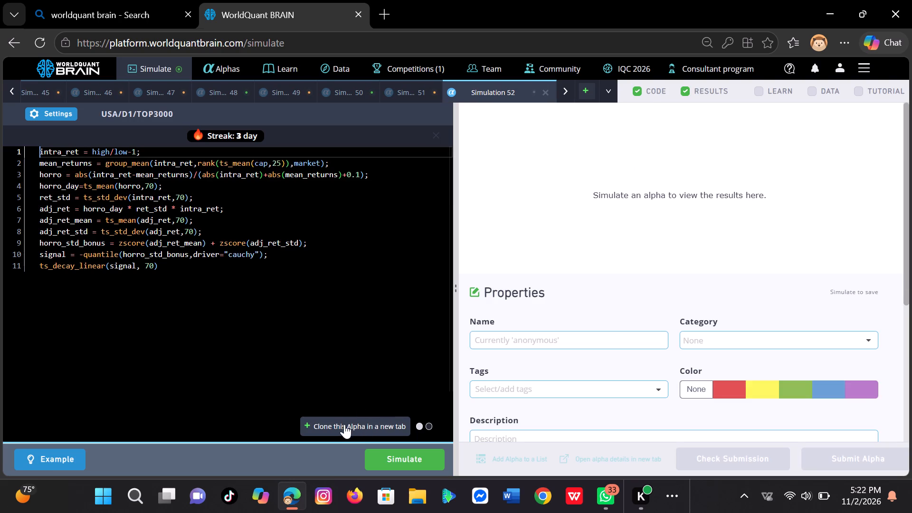
pyautogui.click(377, 423)
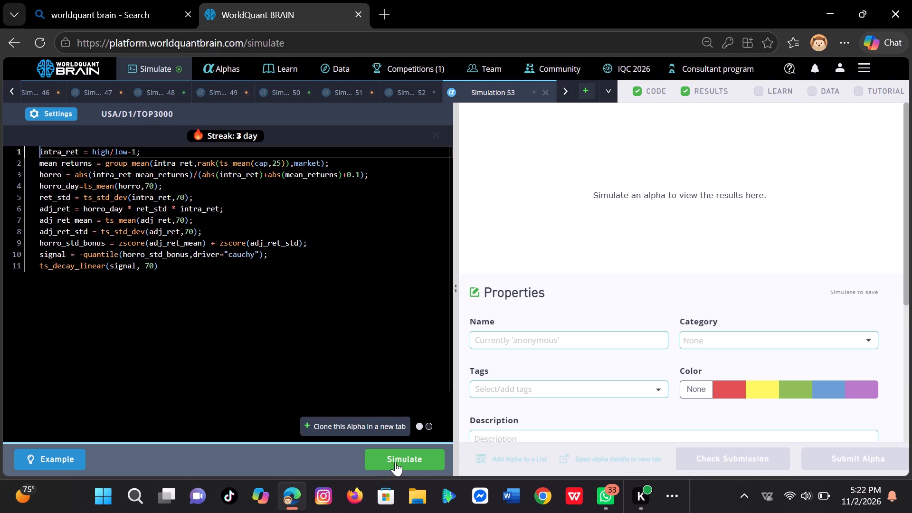
# Run the simulation of the newest alpha clone with the USA/D1/TOP3000 settings.
pyautogui.click(395, 461)
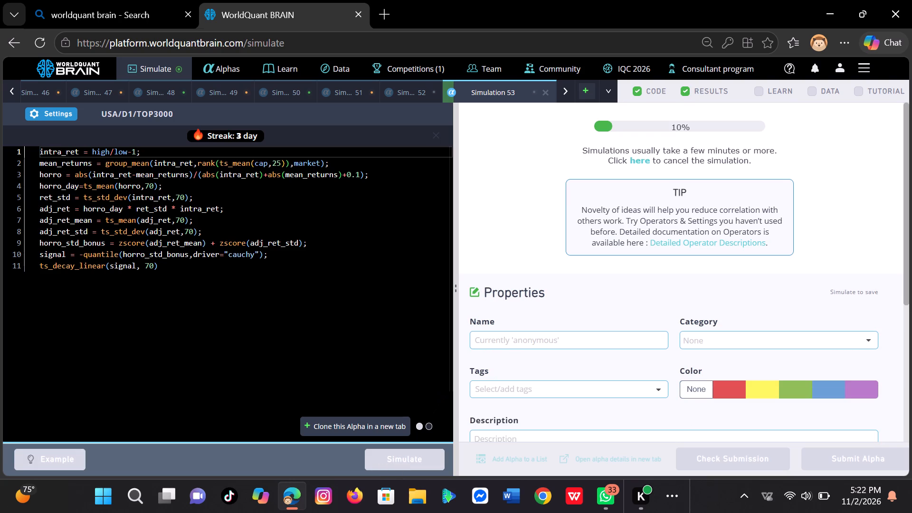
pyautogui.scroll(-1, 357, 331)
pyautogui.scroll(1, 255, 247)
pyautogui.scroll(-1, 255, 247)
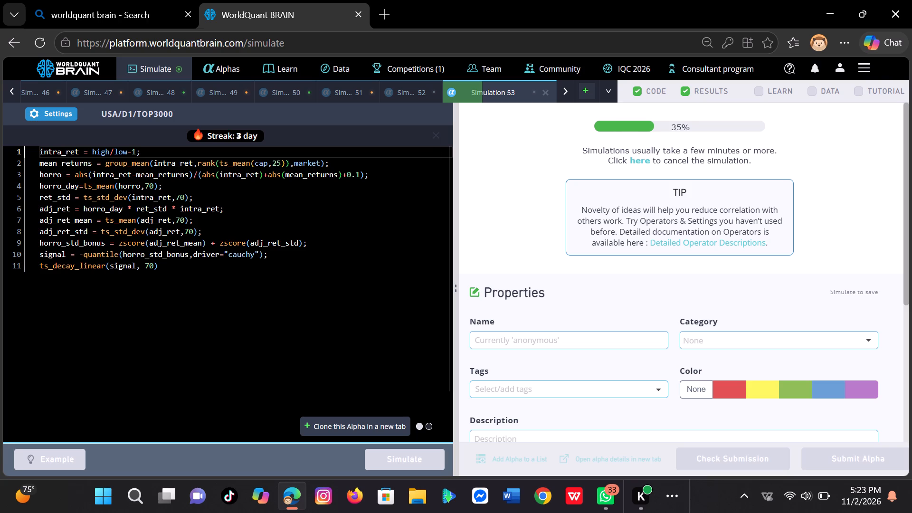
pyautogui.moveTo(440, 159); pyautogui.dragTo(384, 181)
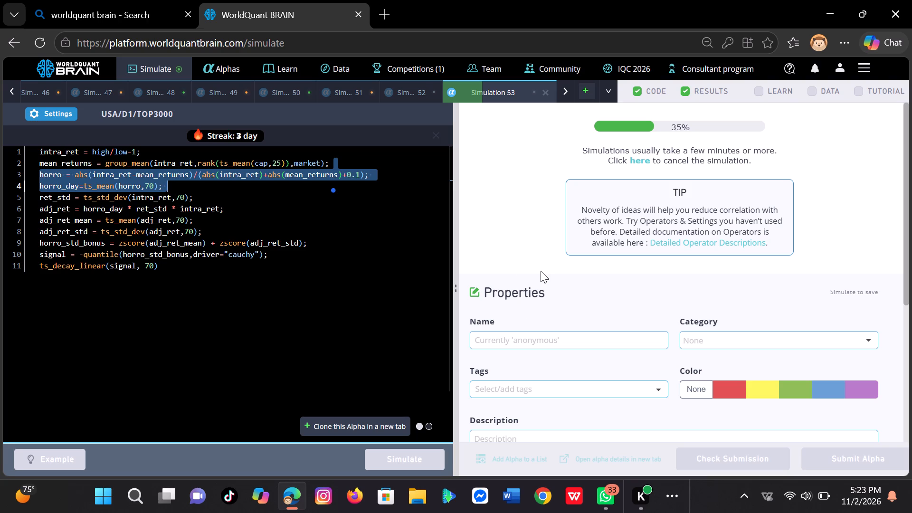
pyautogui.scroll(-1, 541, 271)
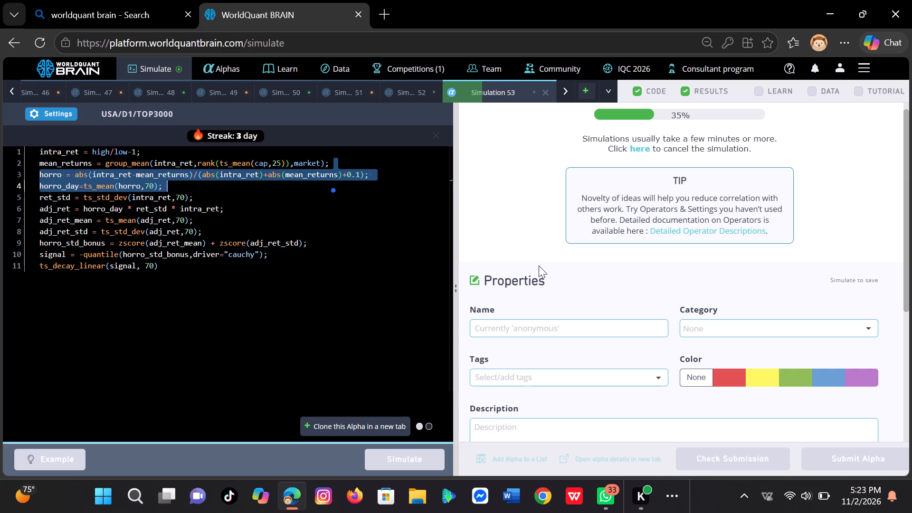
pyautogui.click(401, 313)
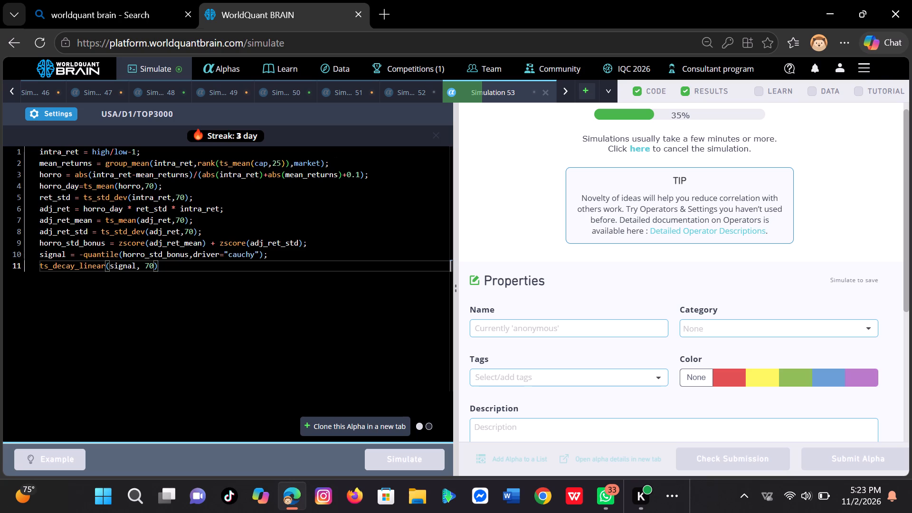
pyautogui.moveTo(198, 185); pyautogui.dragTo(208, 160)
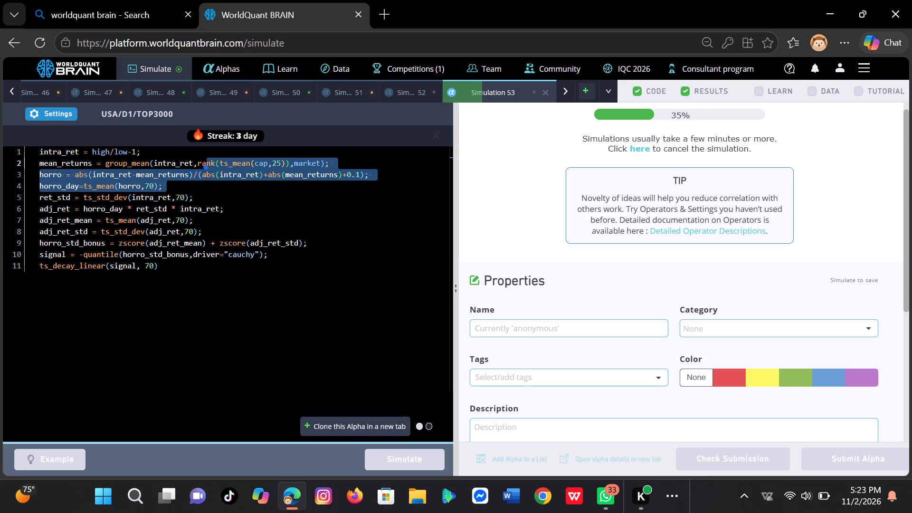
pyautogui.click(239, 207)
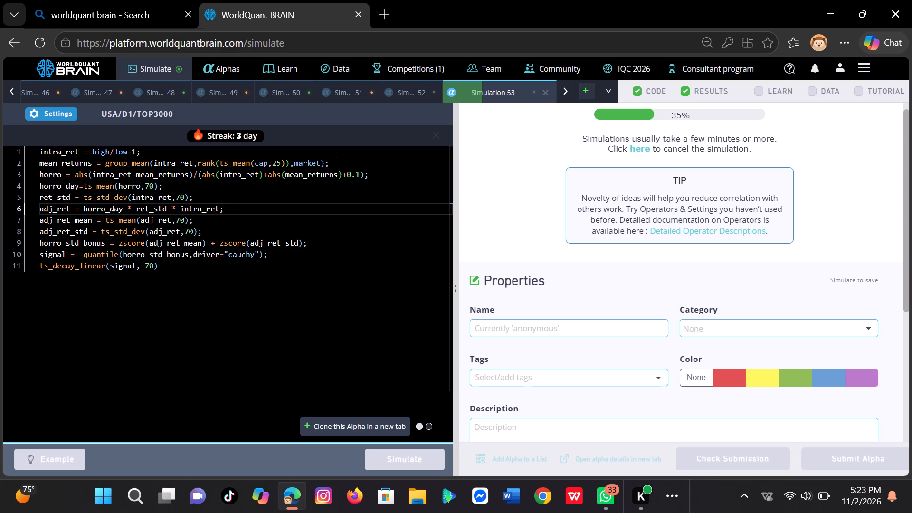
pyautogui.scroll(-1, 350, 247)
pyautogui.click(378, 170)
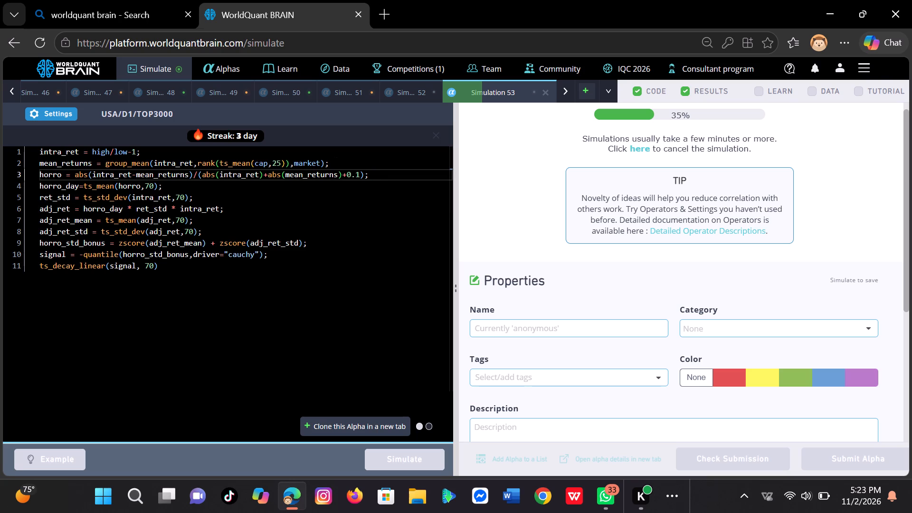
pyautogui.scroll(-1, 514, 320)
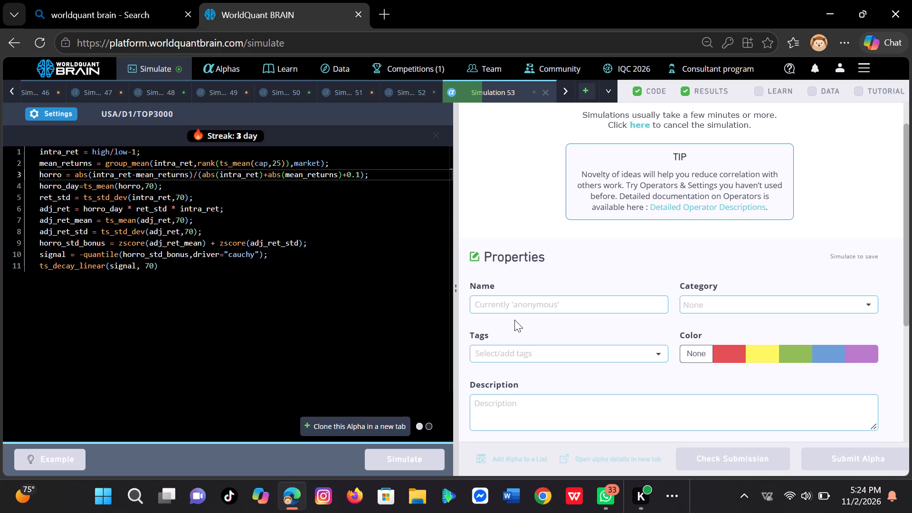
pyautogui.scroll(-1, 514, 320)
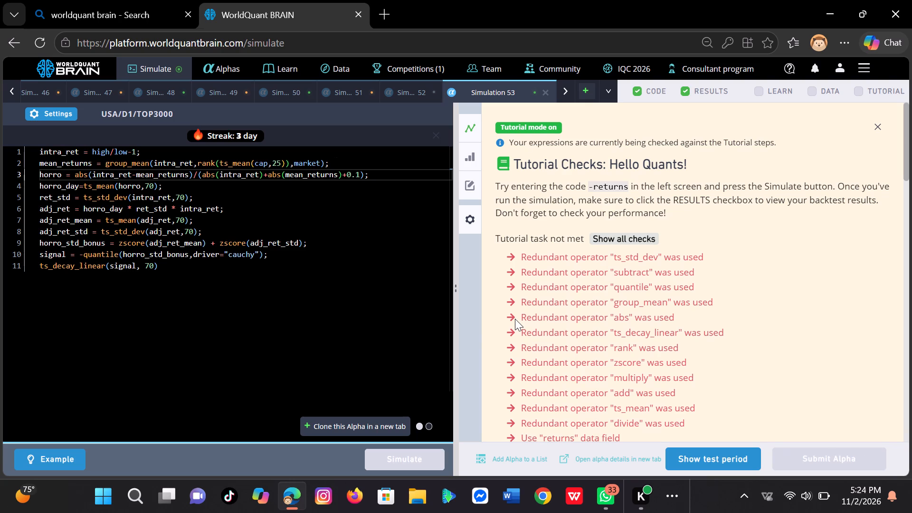
# Examine the finished simulation's tutorial checks, PnL chart, IS Summary yearly table and properties.
pyautogui.scroll(-1, 741, 243)
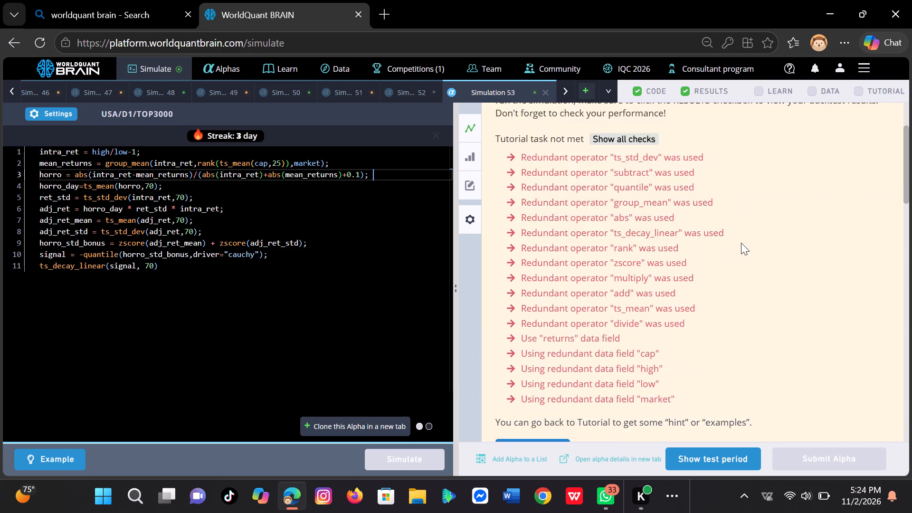
pyautogui.scroll(-2, 741, 243)
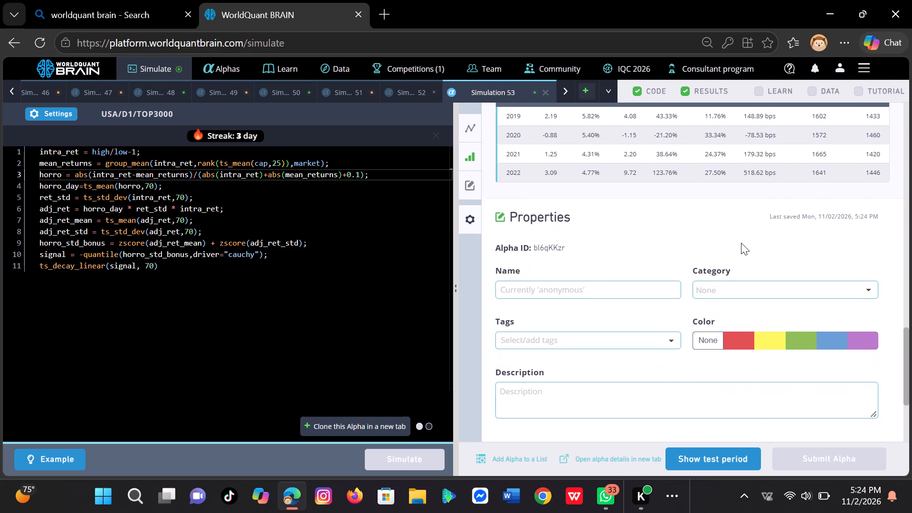
pyautogui.scroll(-2, 741, 243)
pyautogui.scroll(1, 741, 243)
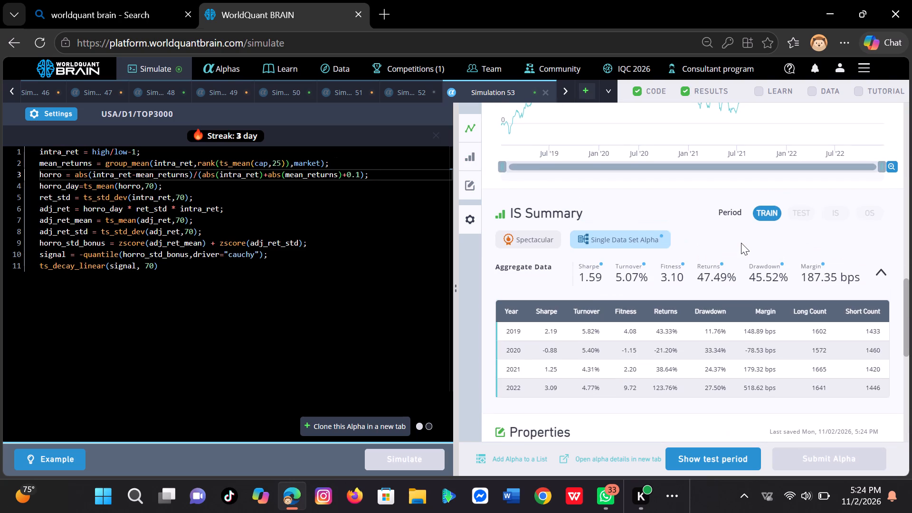
pyautogui.scroll(2, 741, 243)
pyautogui.scroll(-1, 741, 243)
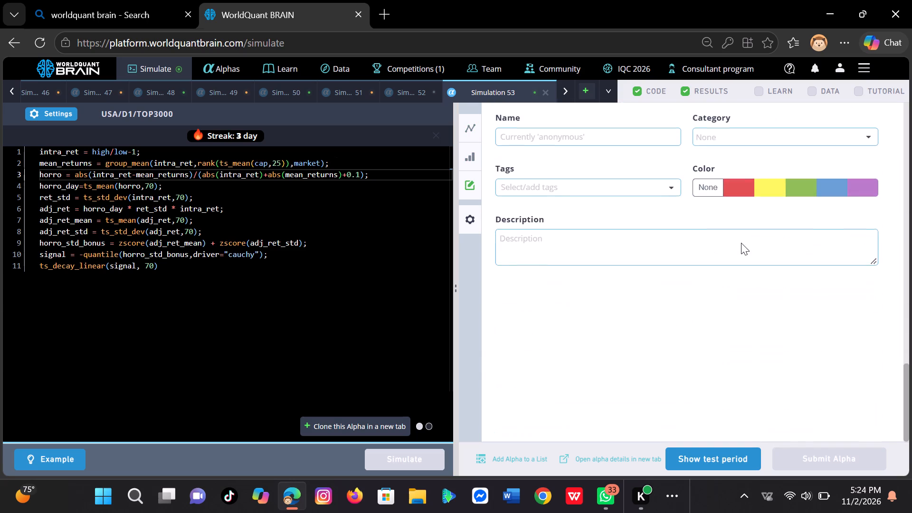
pyautogui.scroll(-1, 741, 243)
pyautogui.scroll(1, 741, 243)
pyautogui.scroll(-1, 741, 243)
pyautogui.scroll(1, 741, 243)
pyautogui.scroll(-1, 741, 243)
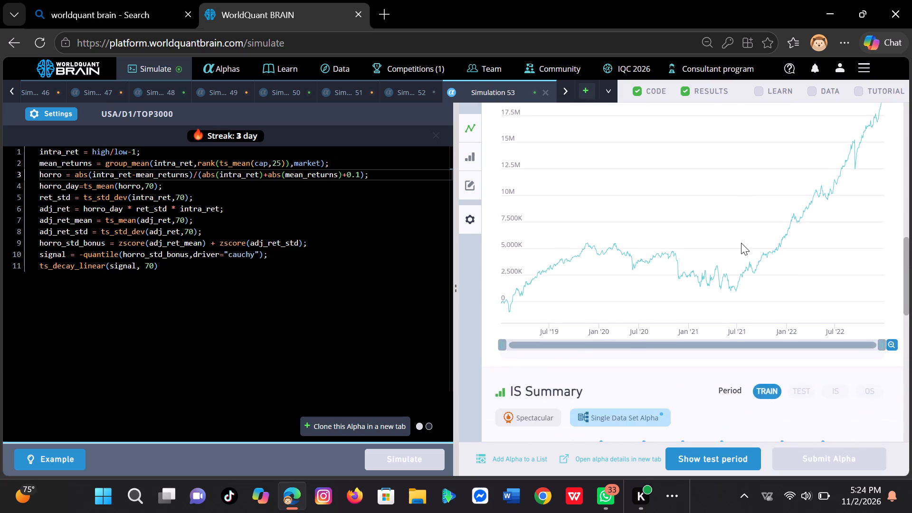
pyautogui.scroll(1, 741, 243)
pyautogui.scroll(-1, 741, 243)
pyautogui.scroll(1, 741, 243)
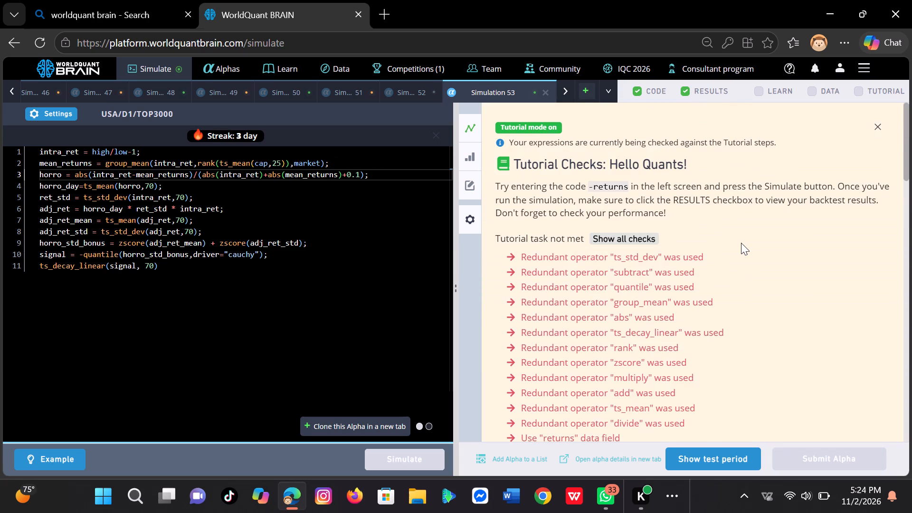
pyautogui.scroll(1, 741, 243)
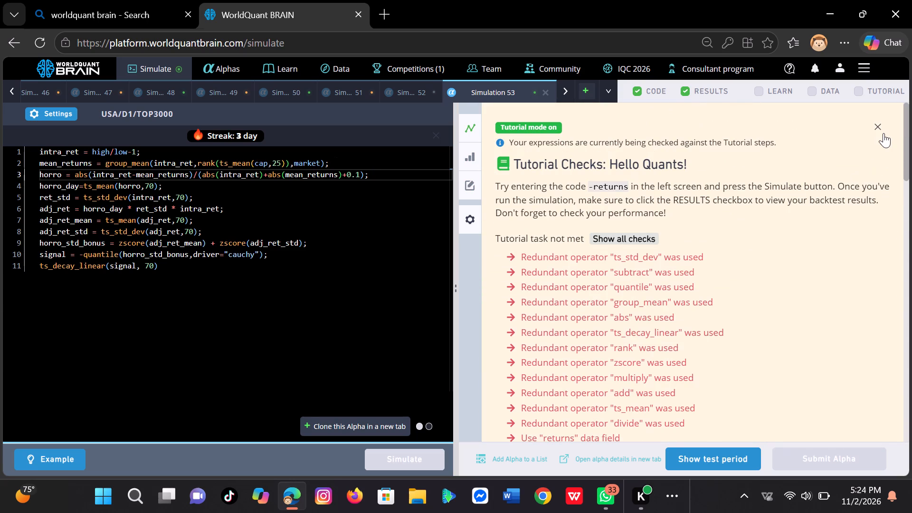
# Dismiss the Hello Quants tutorial checks from the Simulation 53 results.
pyautogui.click(883, 126)
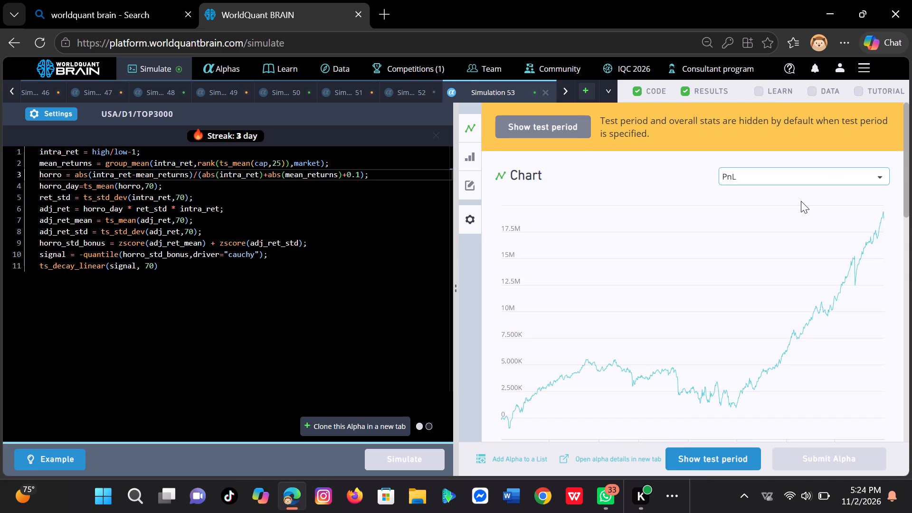
# Review the training-period statistics and PnL chart, and reveal the test period for the Simulation 53 alpha.
pyautogui.scroll(-2, 801, 201)
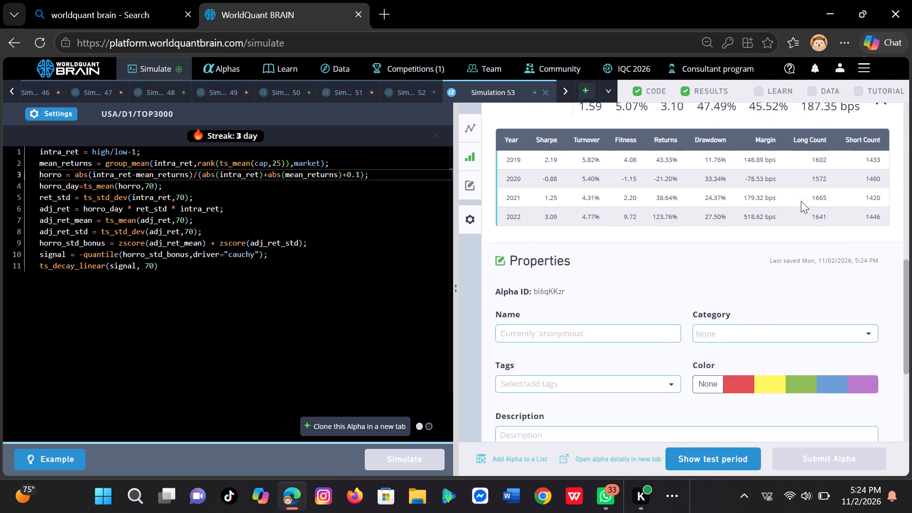
pyautogui.scroll(-3, 801, 201)
pyautogui.scroll(1, 801, 201)
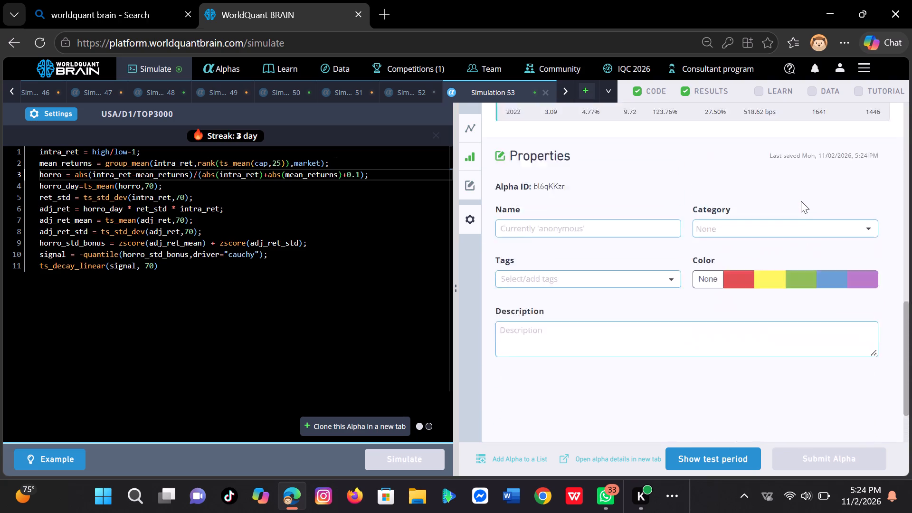
pyautogui.scroll(1, 801, 201)
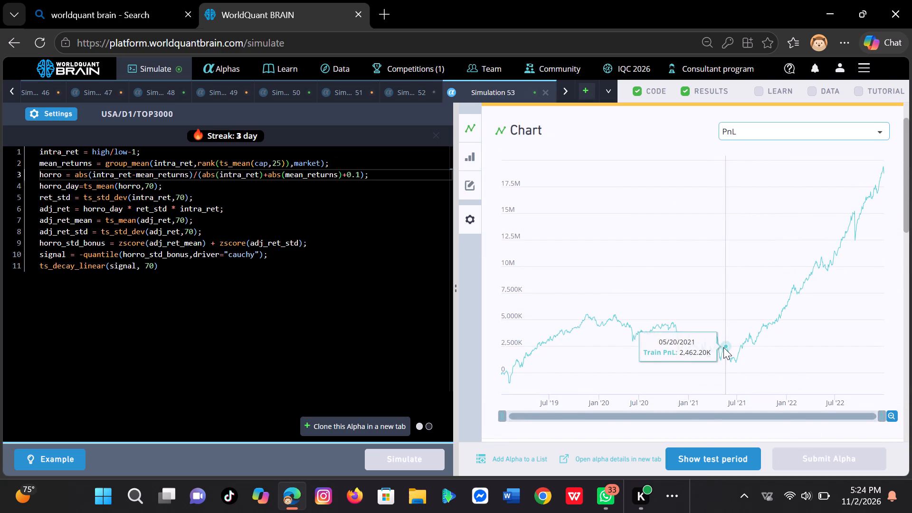
pyautogui.click(700, 454)
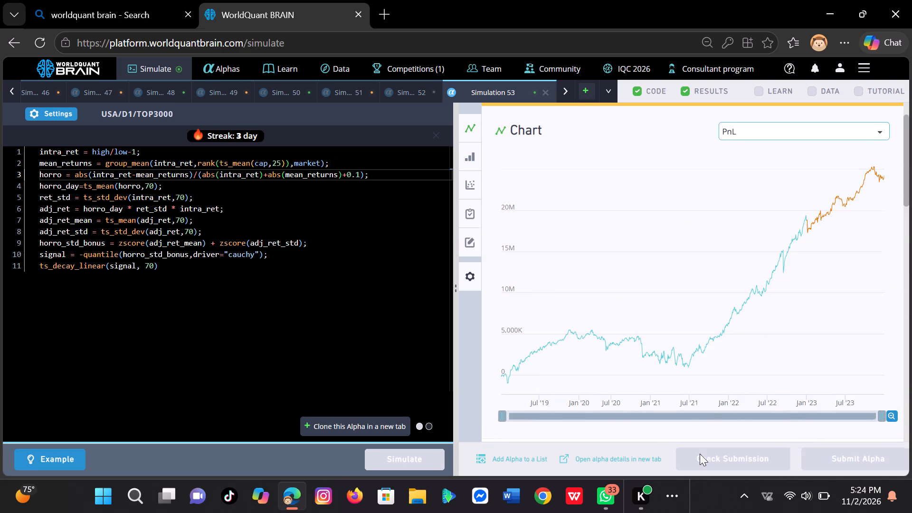